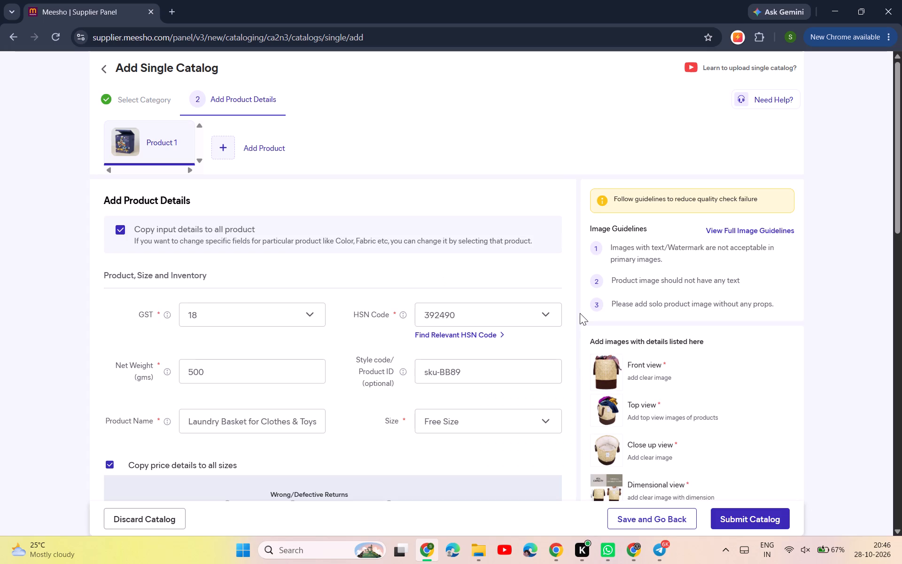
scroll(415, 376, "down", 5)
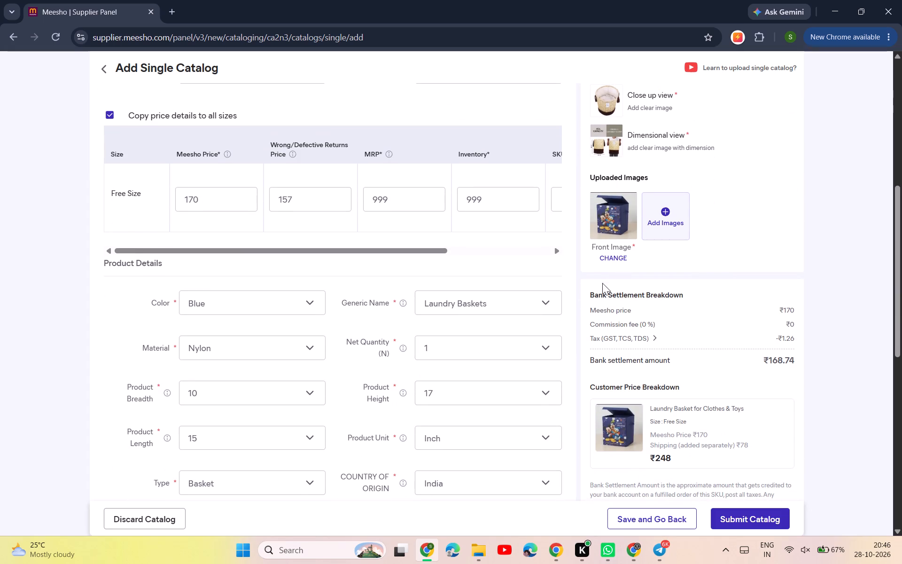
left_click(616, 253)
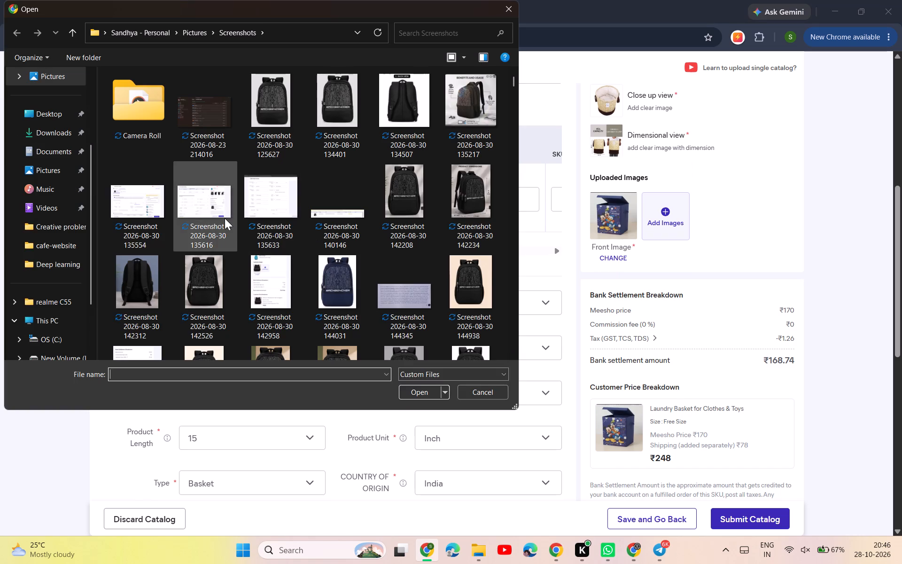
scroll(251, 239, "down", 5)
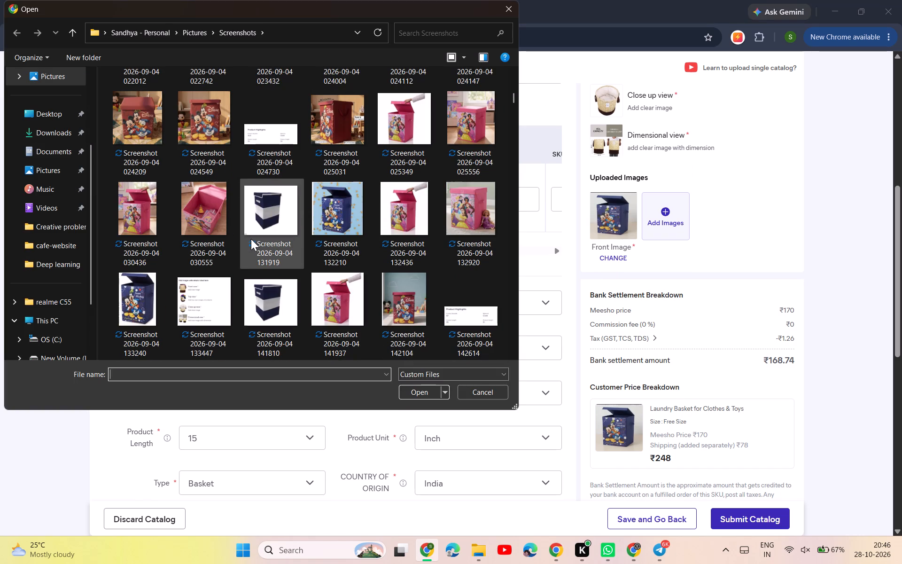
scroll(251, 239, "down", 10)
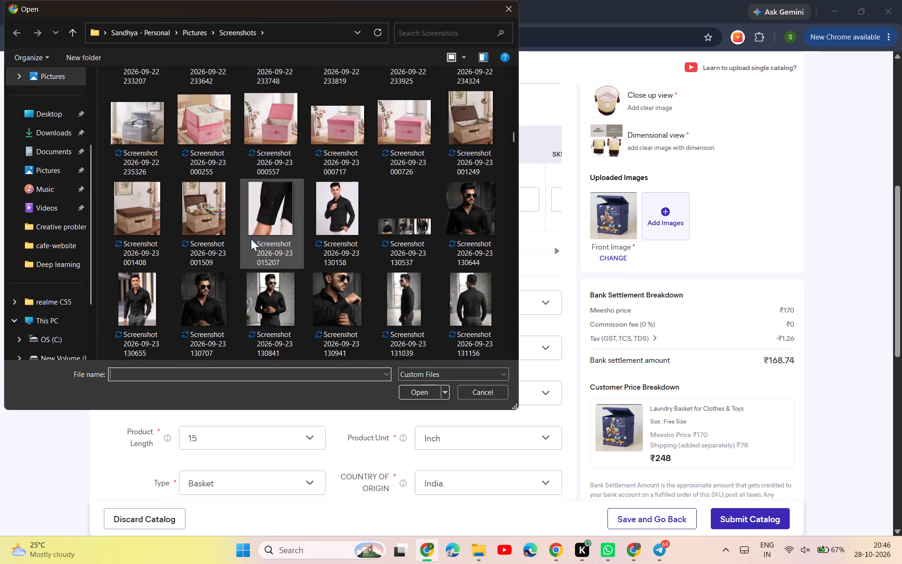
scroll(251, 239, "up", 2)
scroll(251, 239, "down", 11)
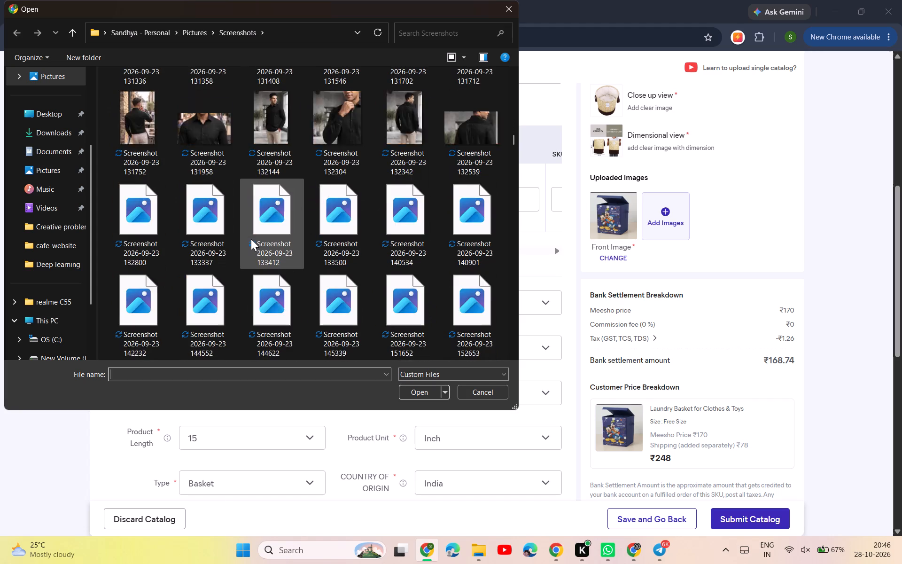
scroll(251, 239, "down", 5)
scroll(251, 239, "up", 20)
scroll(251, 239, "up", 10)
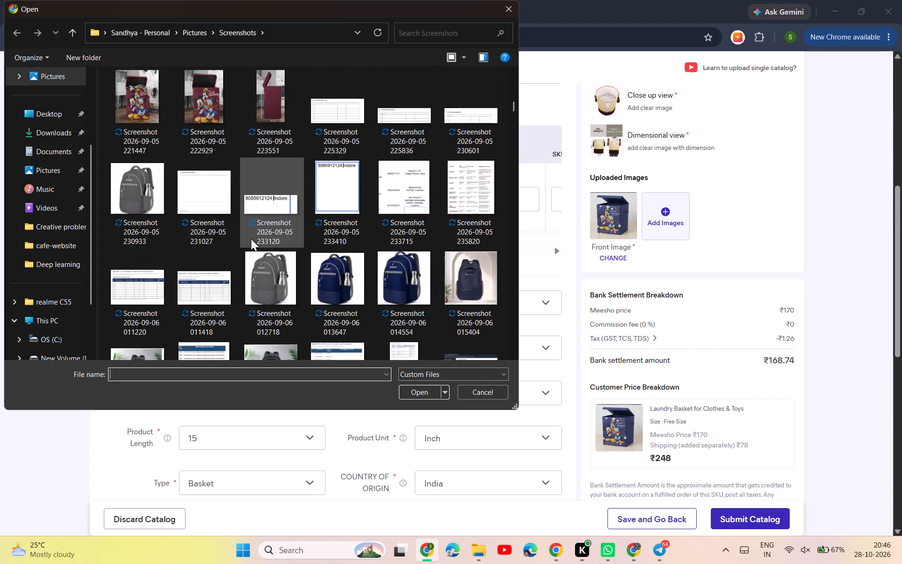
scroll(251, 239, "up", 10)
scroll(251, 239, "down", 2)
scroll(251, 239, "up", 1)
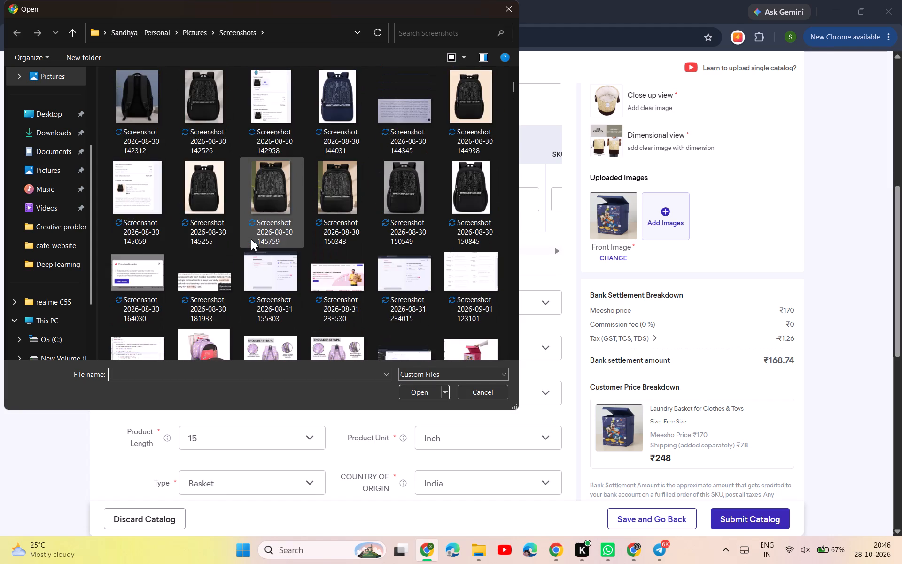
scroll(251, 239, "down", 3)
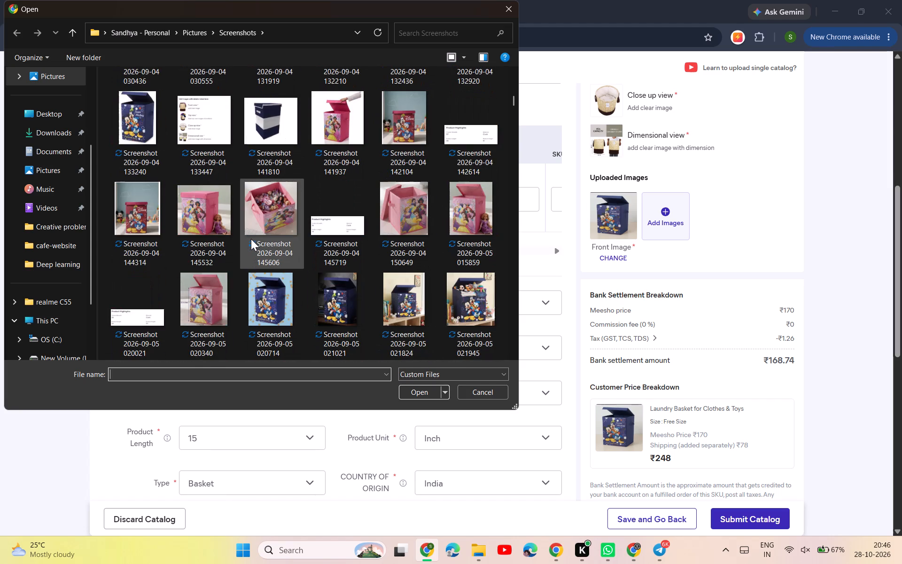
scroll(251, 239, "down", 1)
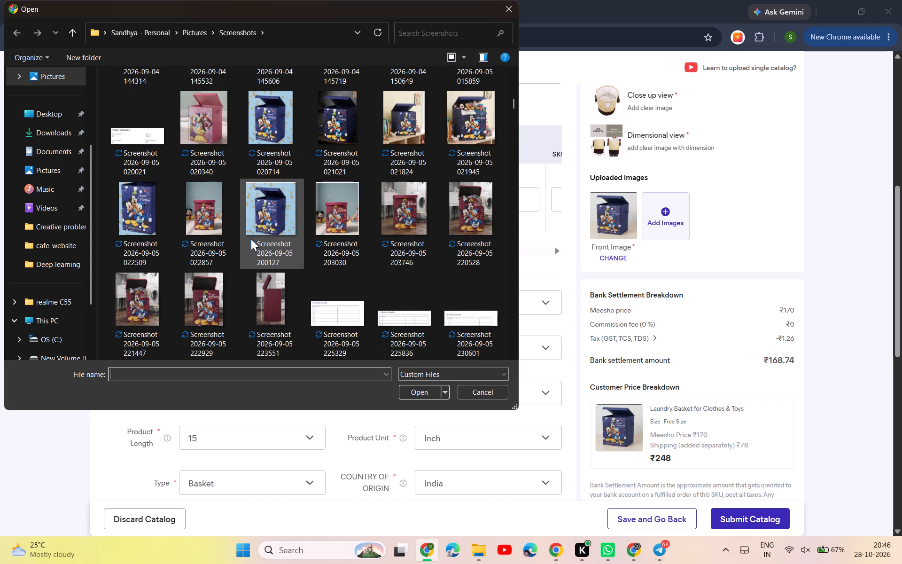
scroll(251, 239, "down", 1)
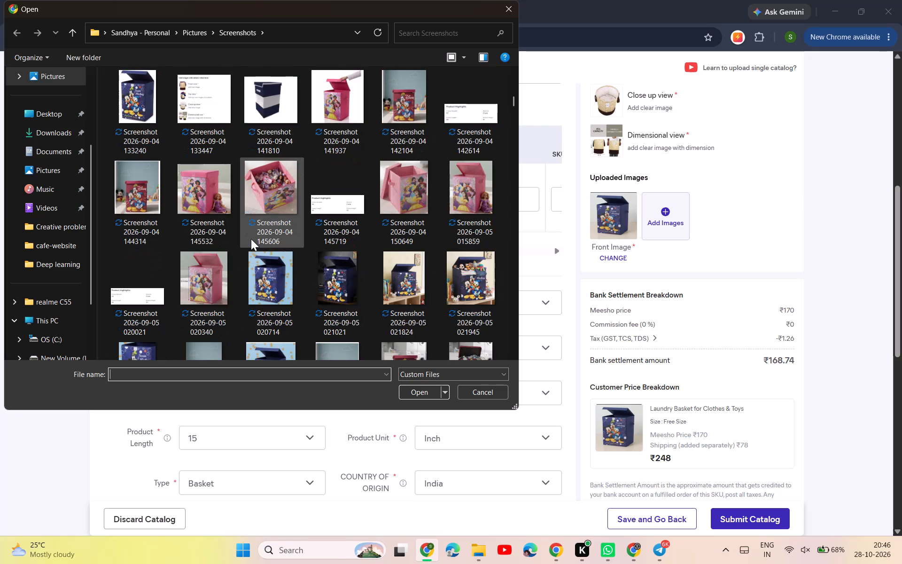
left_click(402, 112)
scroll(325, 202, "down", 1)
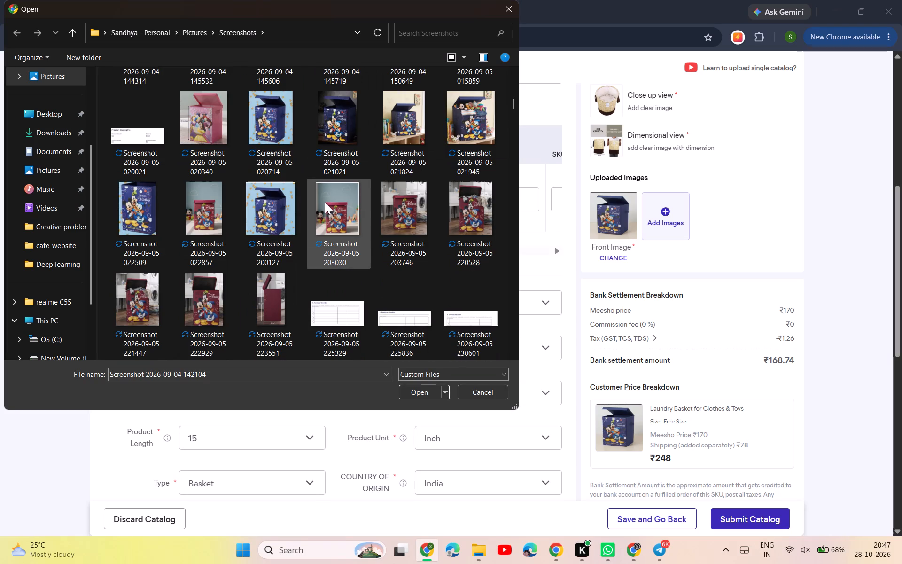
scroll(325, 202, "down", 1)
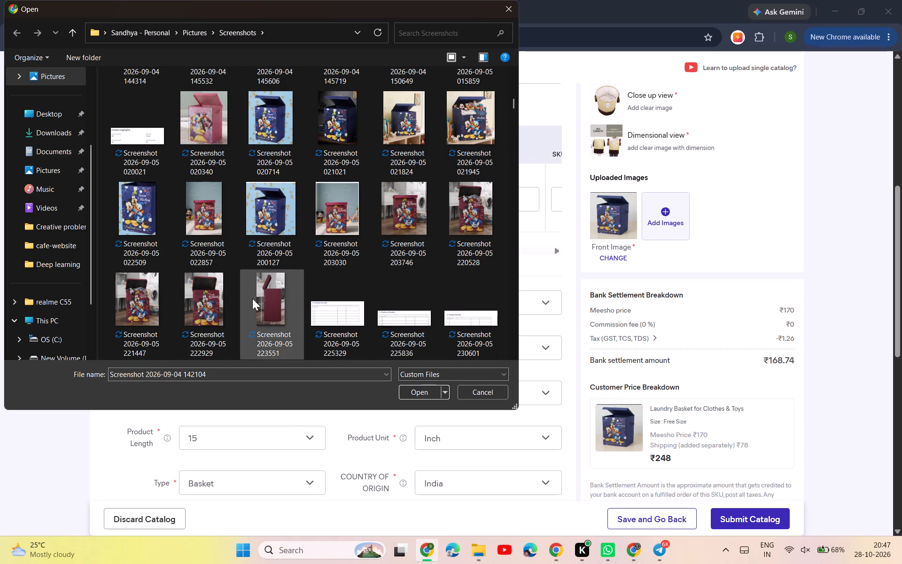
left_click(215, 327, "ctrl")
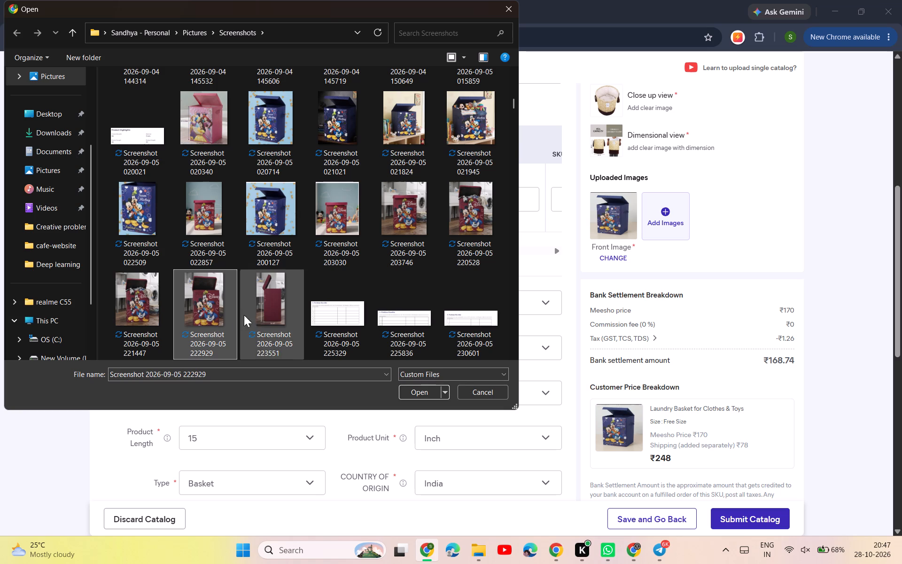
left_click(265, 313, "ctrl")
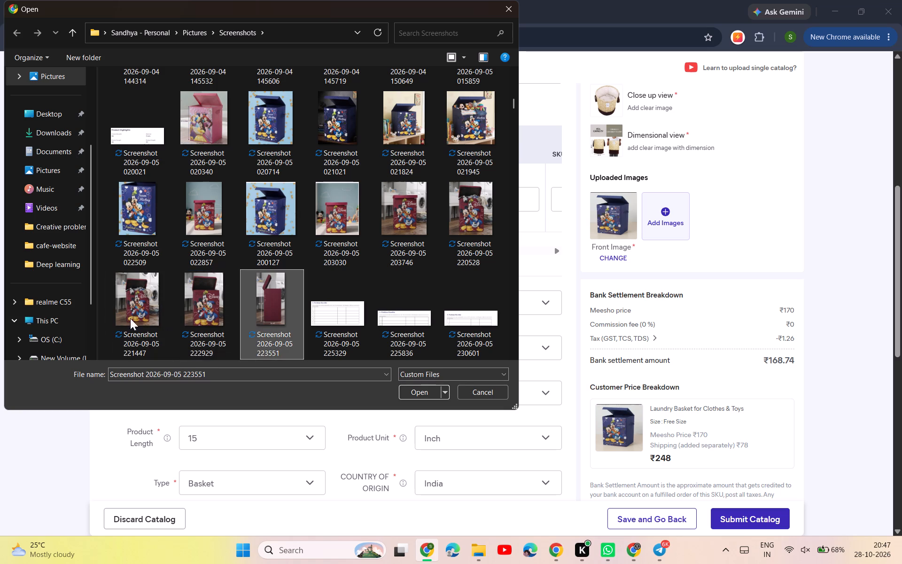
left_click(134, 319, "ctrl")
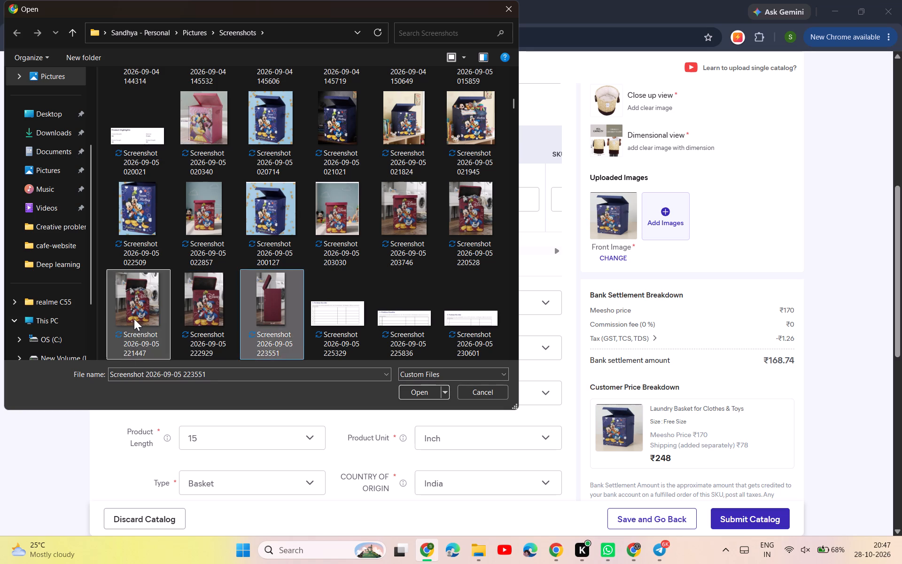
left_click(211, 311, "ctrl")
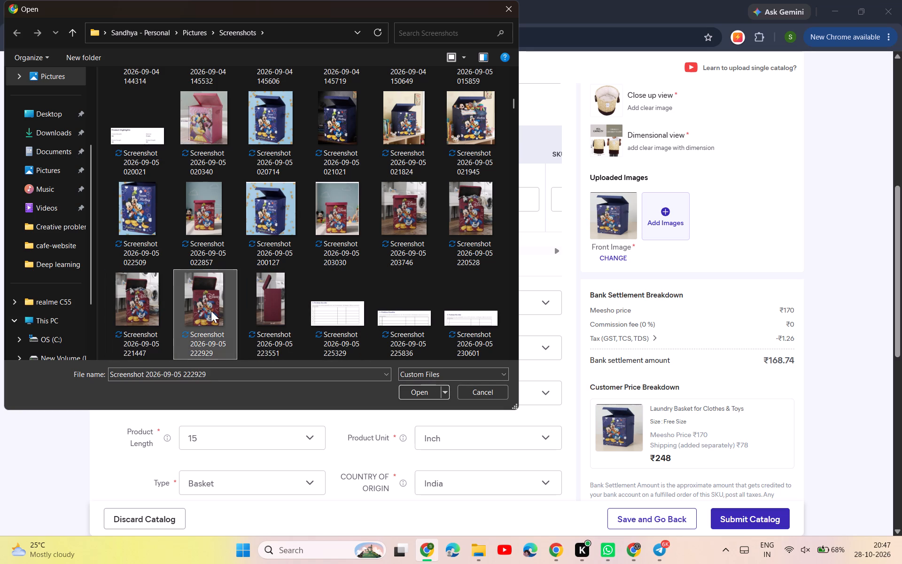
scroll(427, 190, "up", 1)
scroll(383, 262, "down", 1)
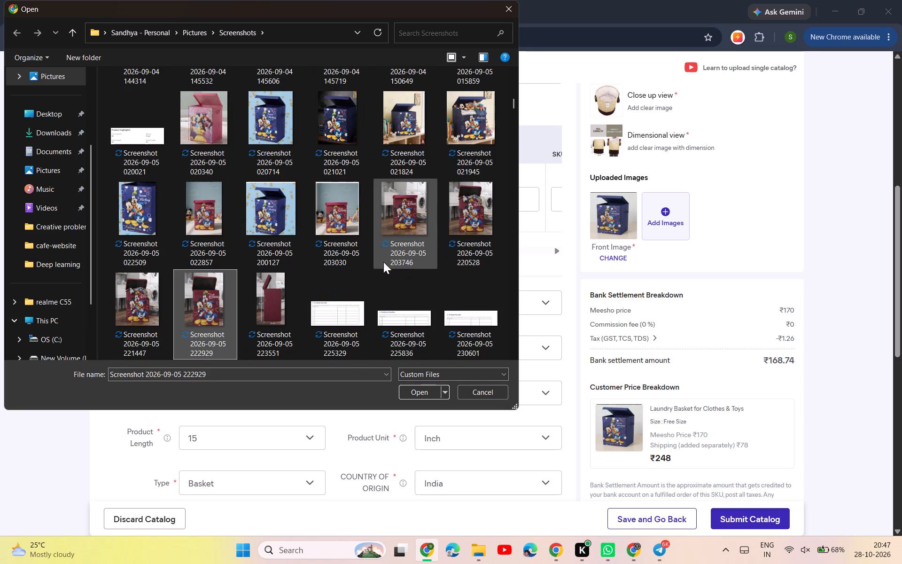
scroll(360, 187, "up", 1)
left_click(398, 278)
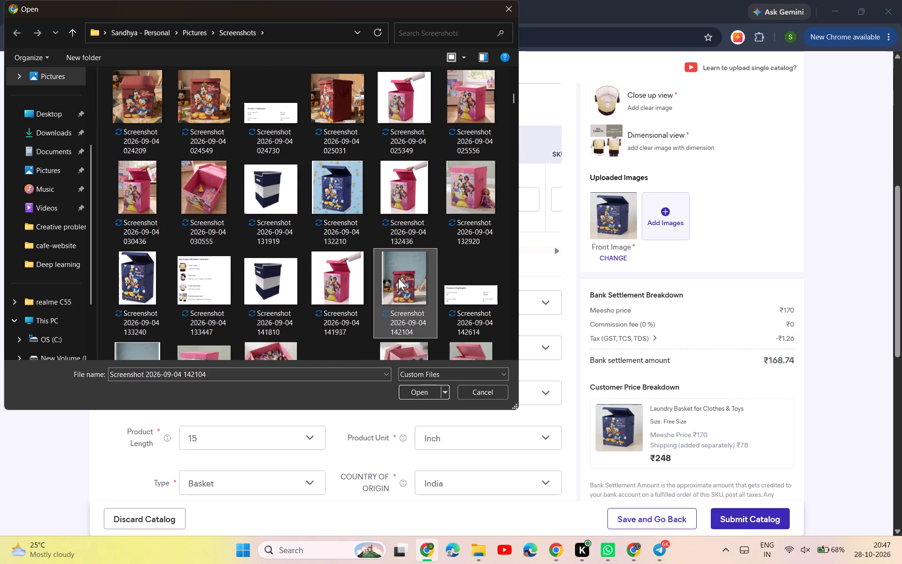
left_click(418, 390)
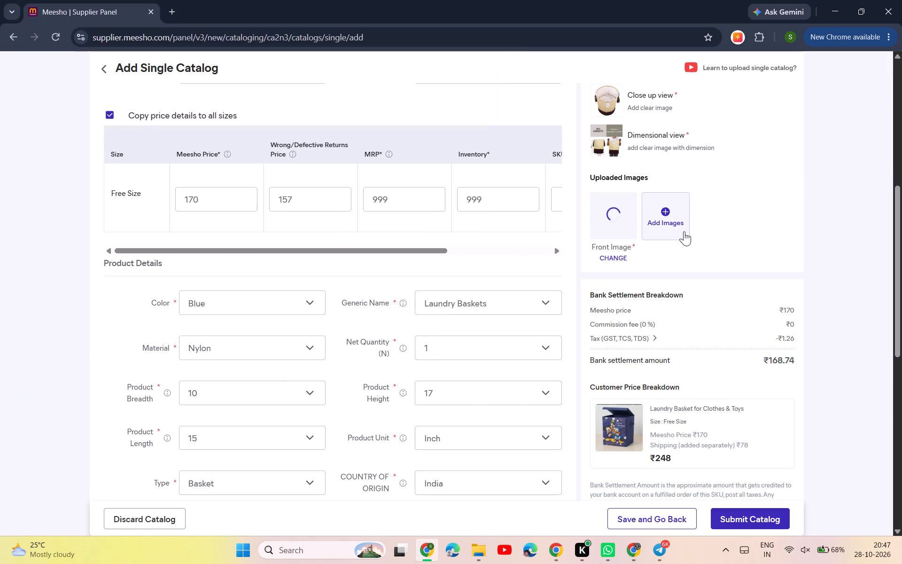
left_click(663, 225)
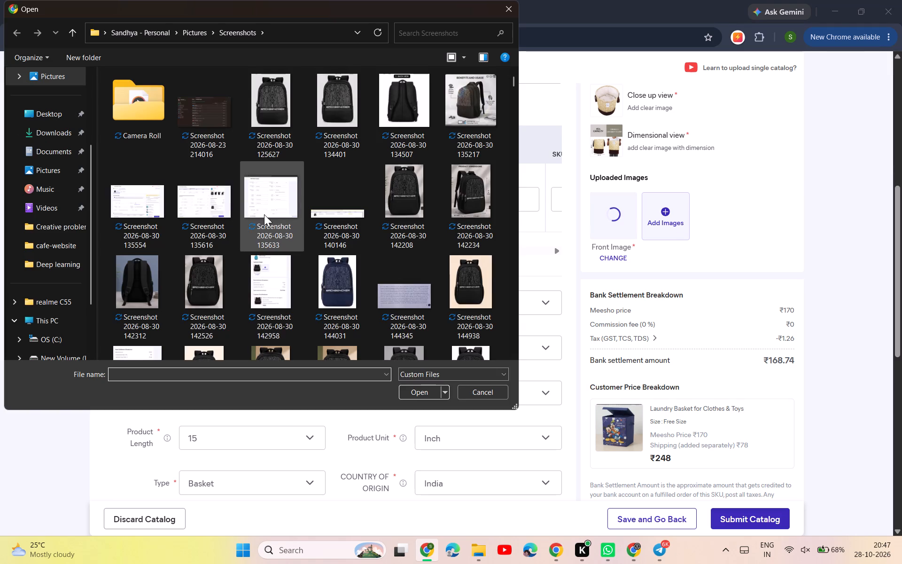
scroll(264, 214, "down", 6)
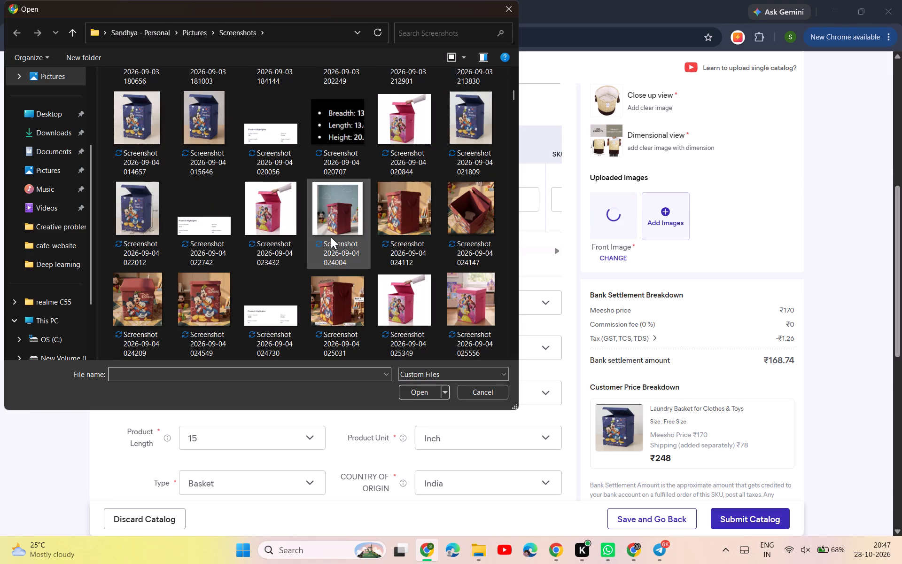
scroll(331, 237, "down", 1)
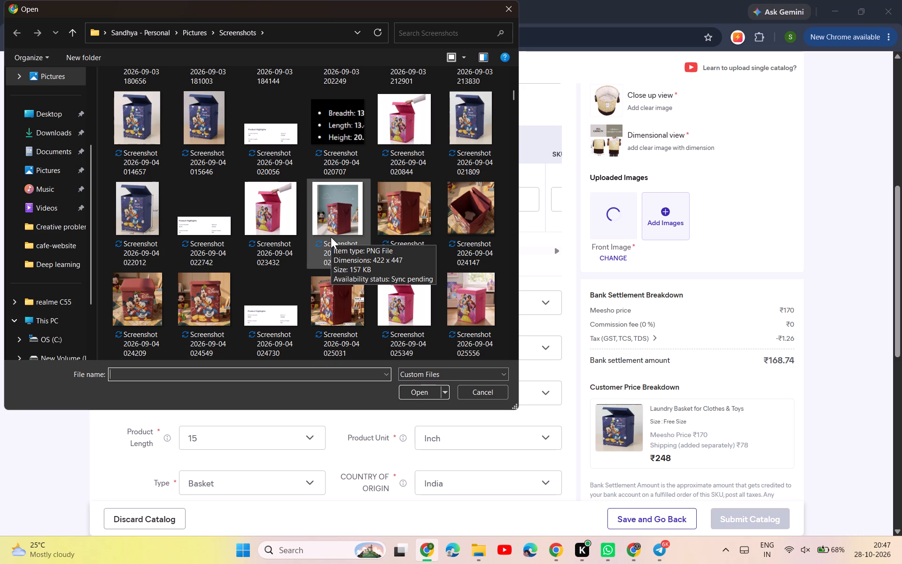
scroll(331, 237, "down", 1)
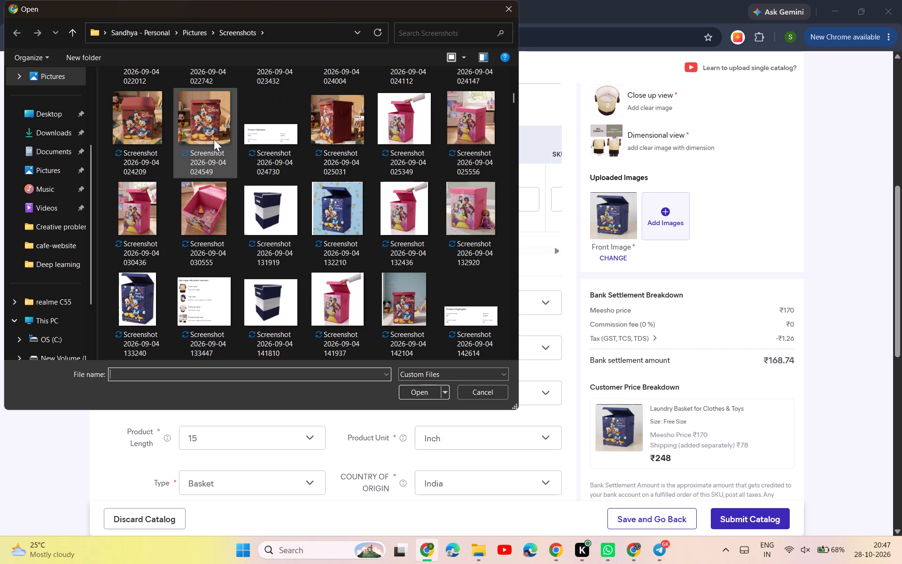
scroll(222, 221, "down", 1)
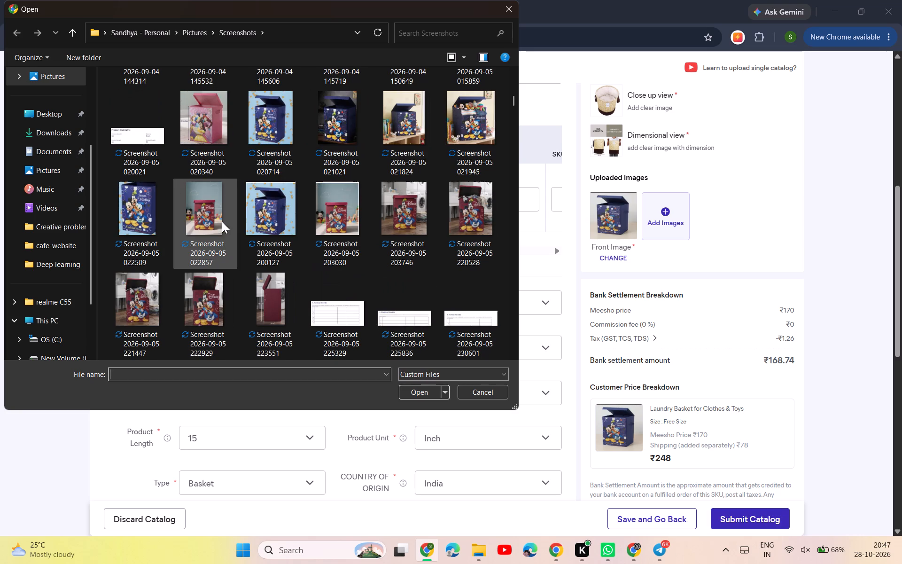
left_click(145, 296, "ctrl")
left_click(267, 305, "ctrl")
left_click(202, 312, "ctrl")
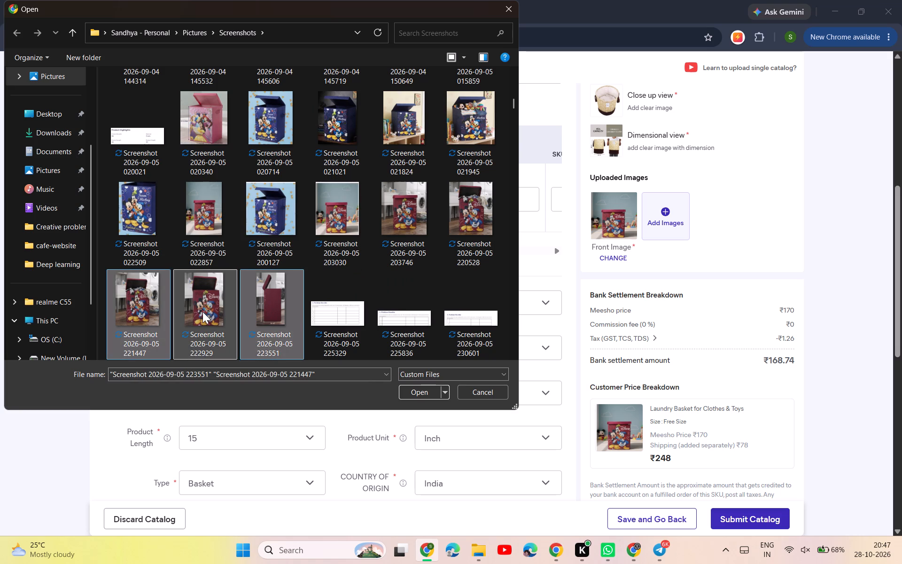
left_click(418, 392, "ctrl")
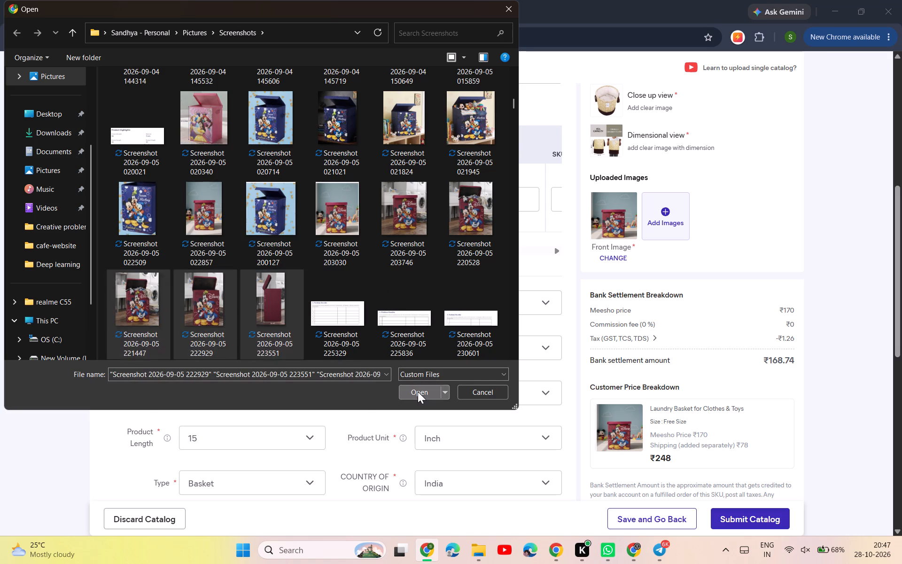
scroll(371, 361, "right", 1)
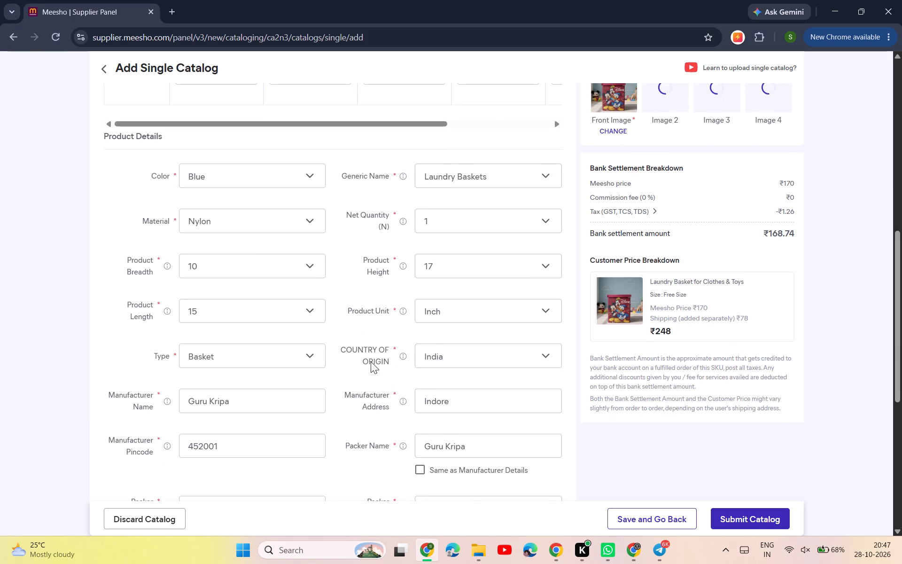
scroll(371, 361, "right", 1)
left_click(611, 254)
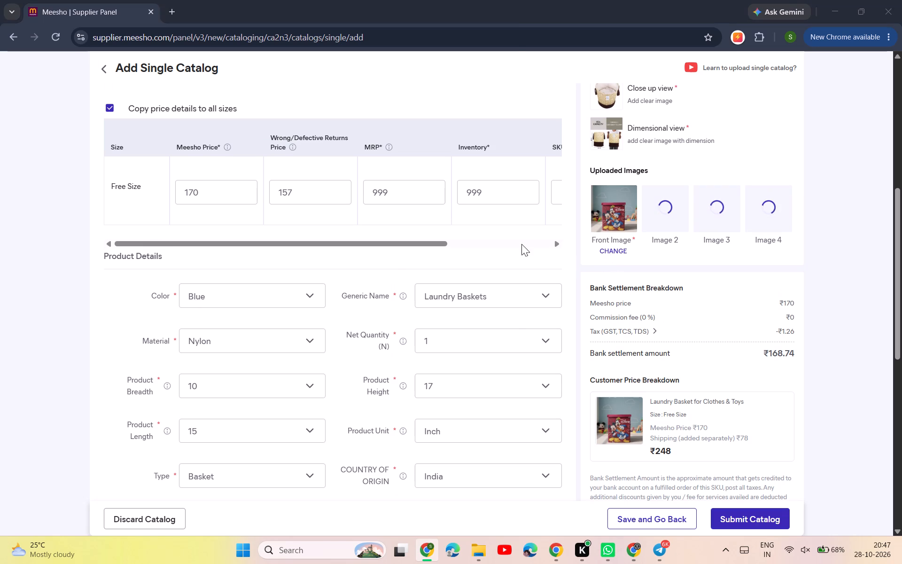
scroll(220, 242, "down", 1)
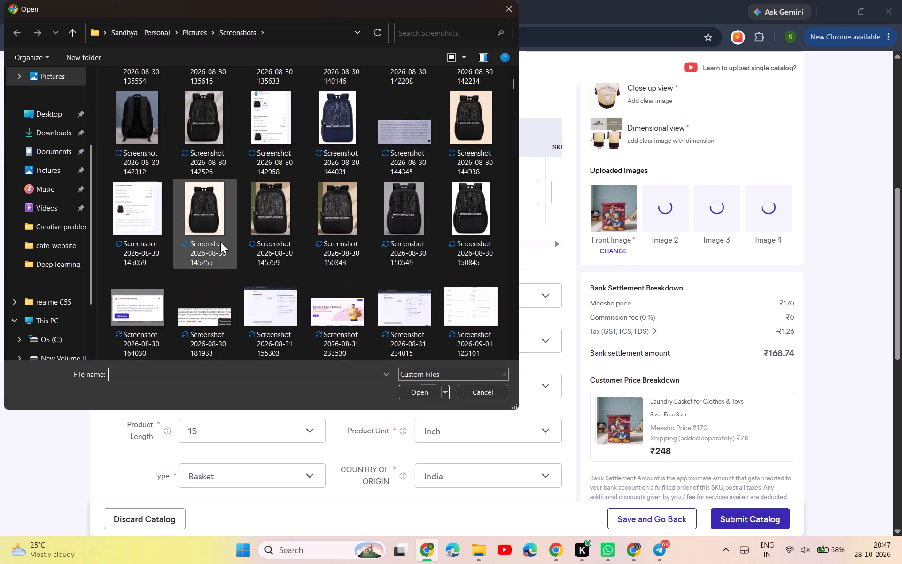
scroll(220, 242, "down", 1)
scroll(281, 220, "up", 1)
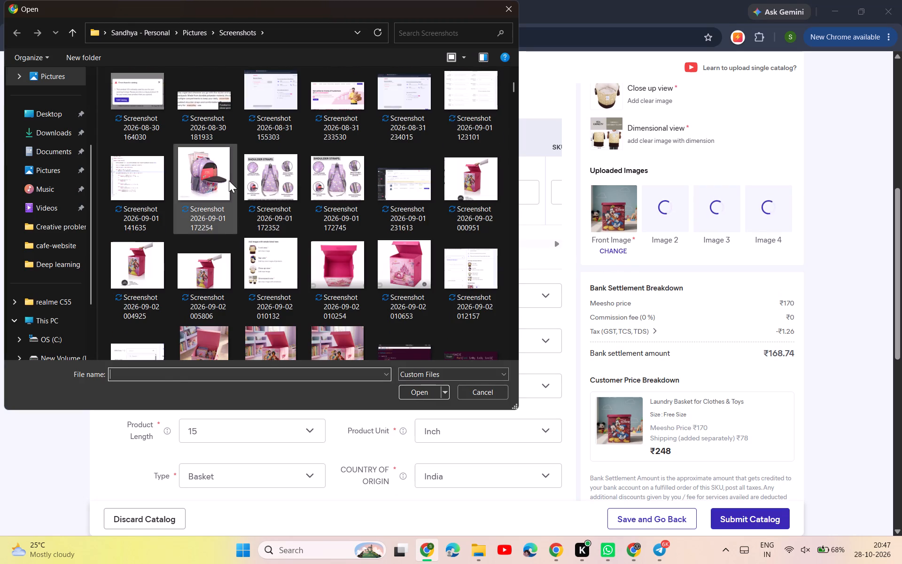
left_click(229, 180)
left_click(422, 390)
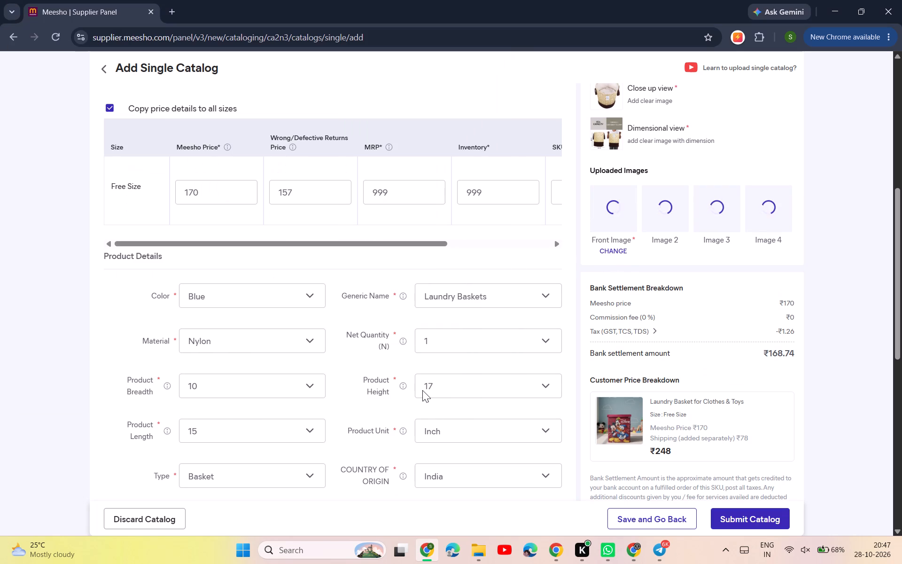
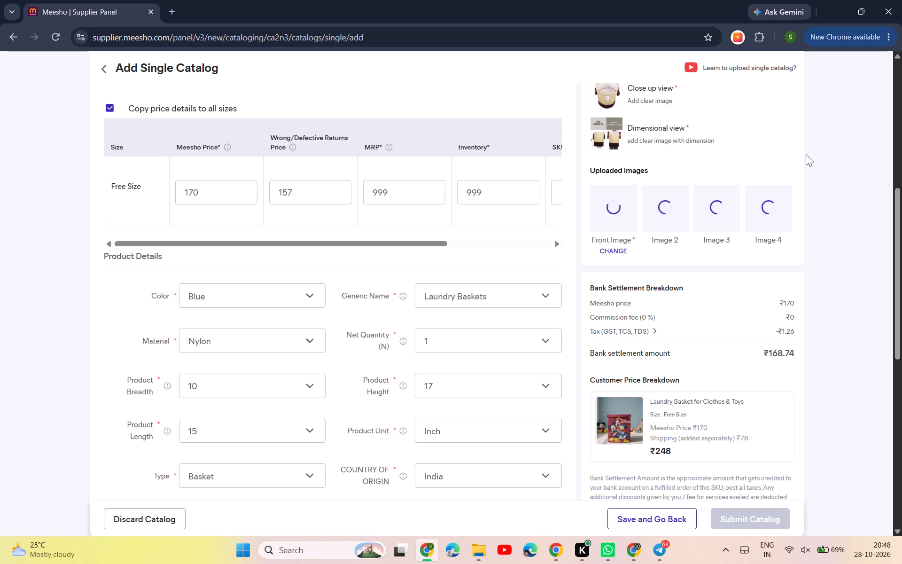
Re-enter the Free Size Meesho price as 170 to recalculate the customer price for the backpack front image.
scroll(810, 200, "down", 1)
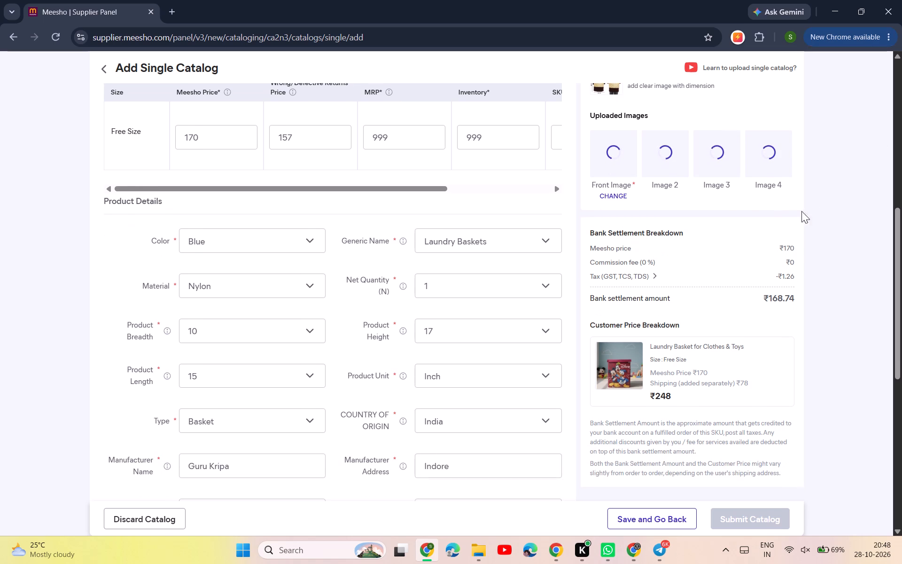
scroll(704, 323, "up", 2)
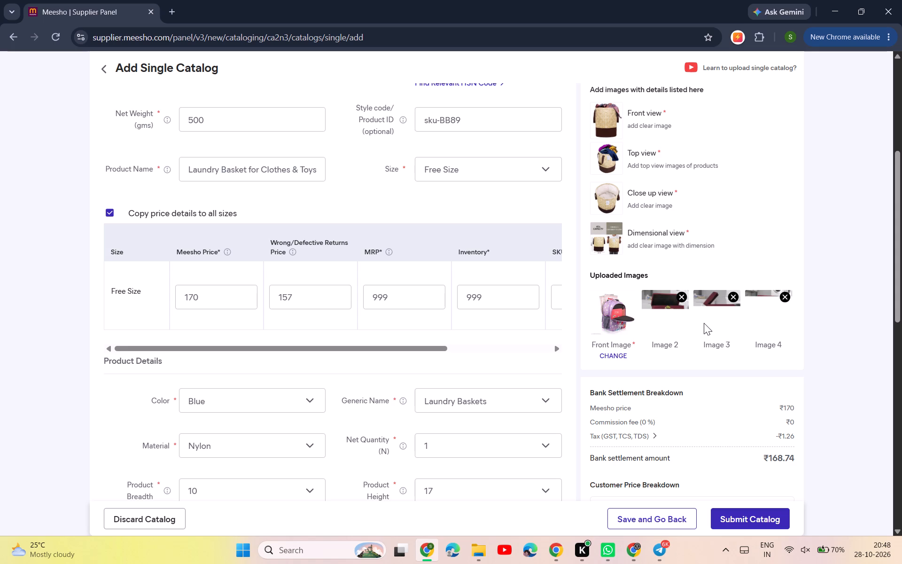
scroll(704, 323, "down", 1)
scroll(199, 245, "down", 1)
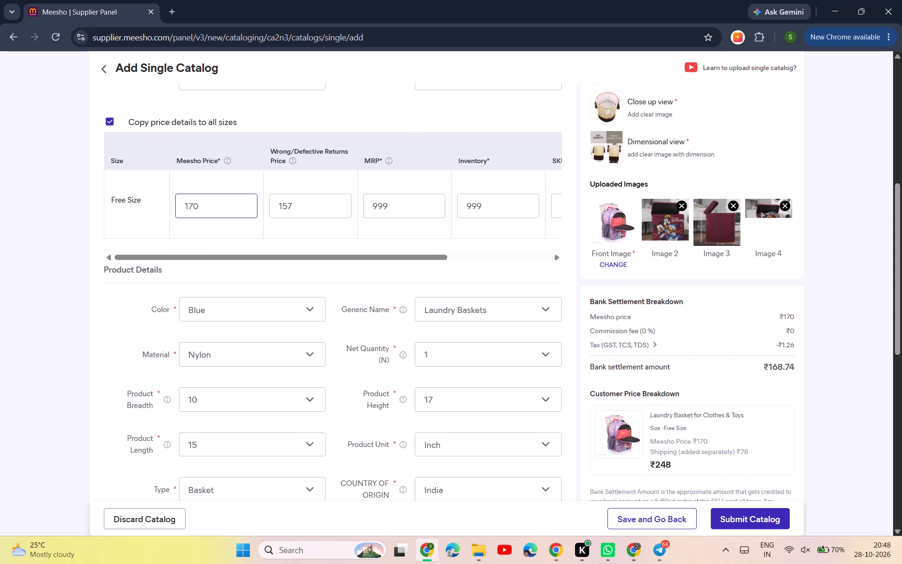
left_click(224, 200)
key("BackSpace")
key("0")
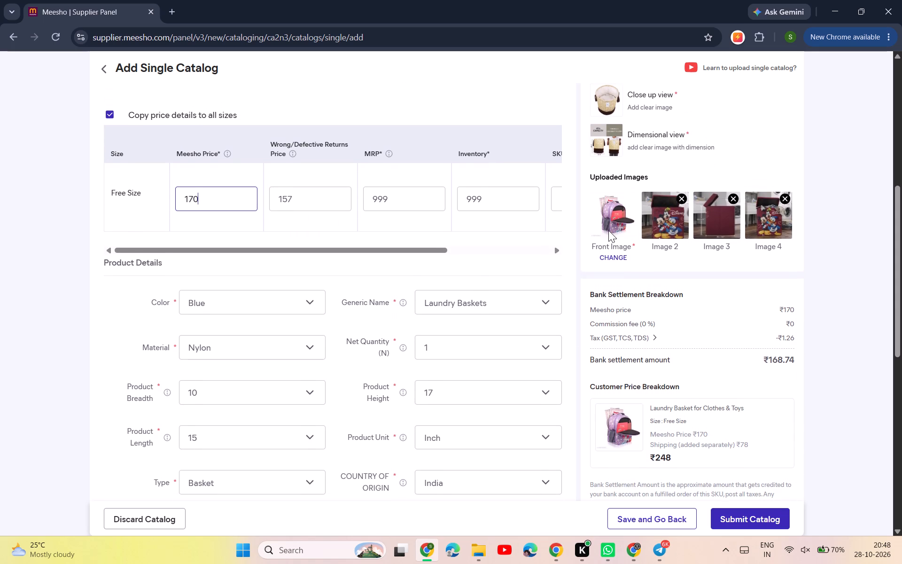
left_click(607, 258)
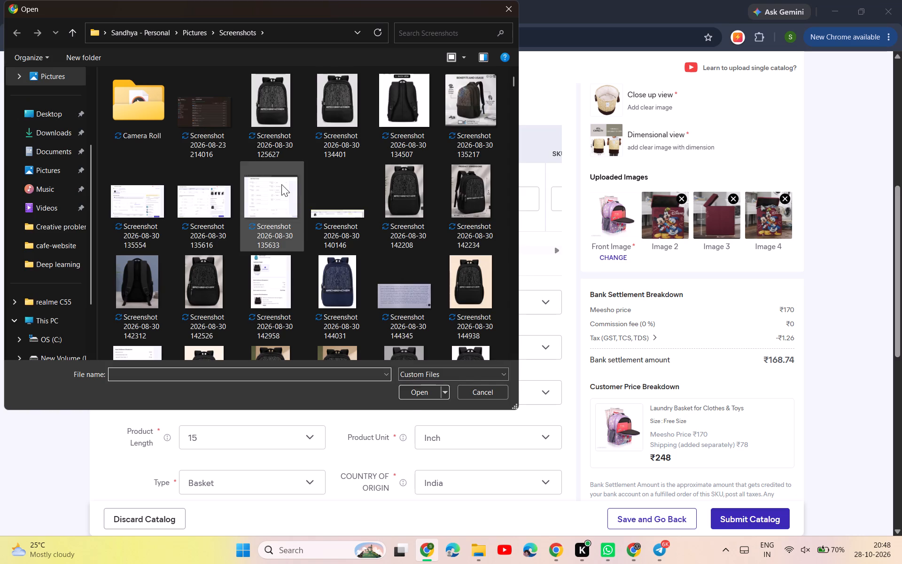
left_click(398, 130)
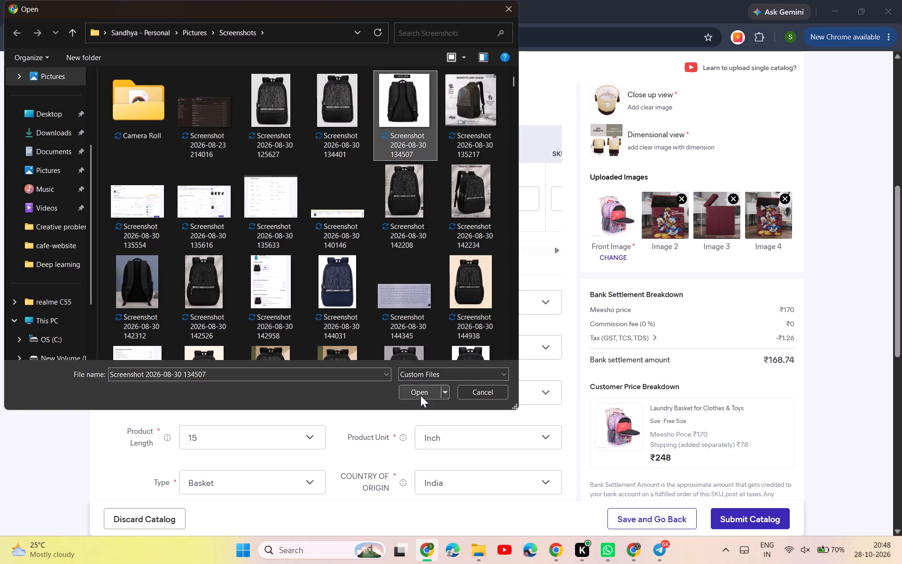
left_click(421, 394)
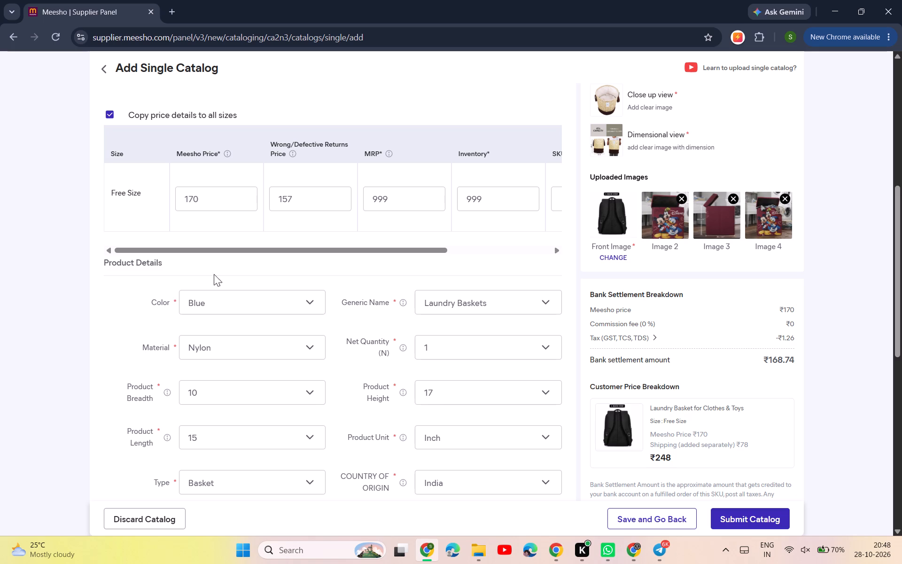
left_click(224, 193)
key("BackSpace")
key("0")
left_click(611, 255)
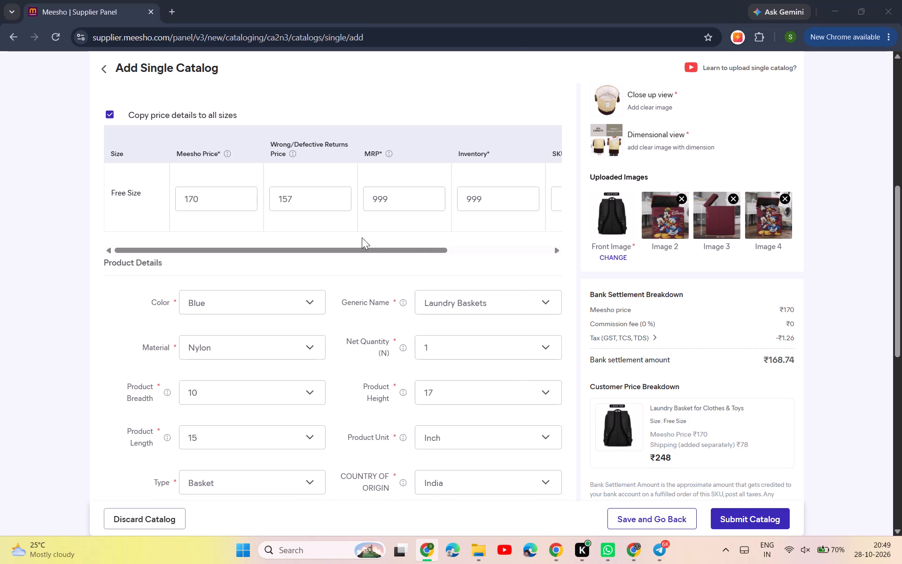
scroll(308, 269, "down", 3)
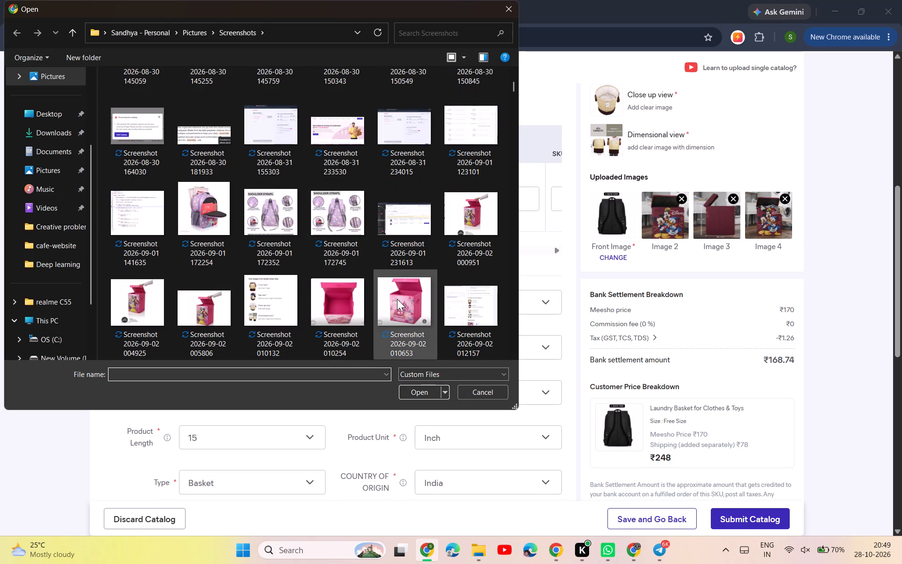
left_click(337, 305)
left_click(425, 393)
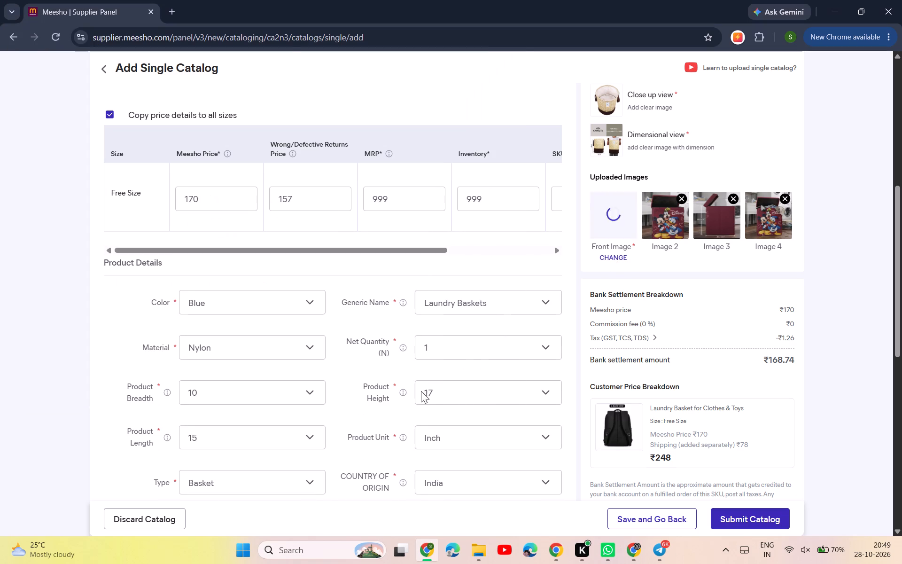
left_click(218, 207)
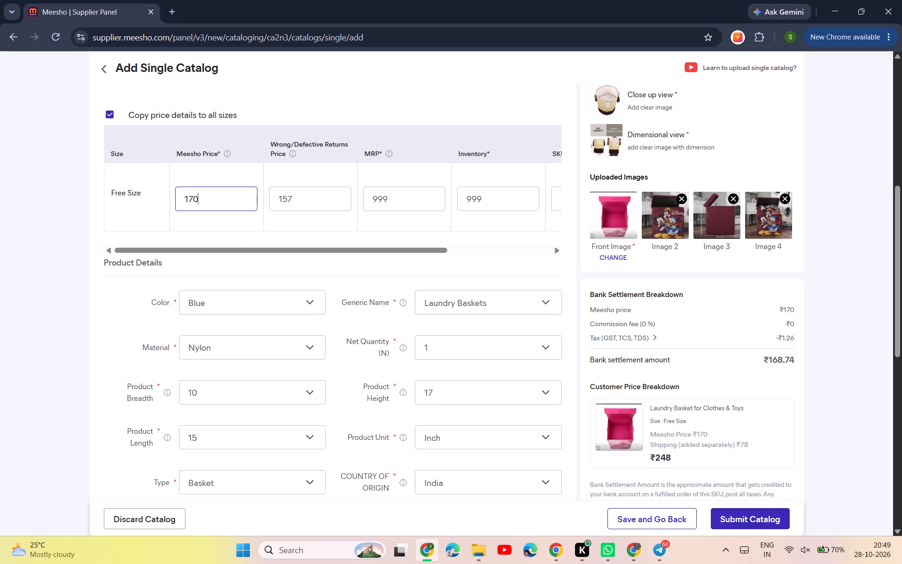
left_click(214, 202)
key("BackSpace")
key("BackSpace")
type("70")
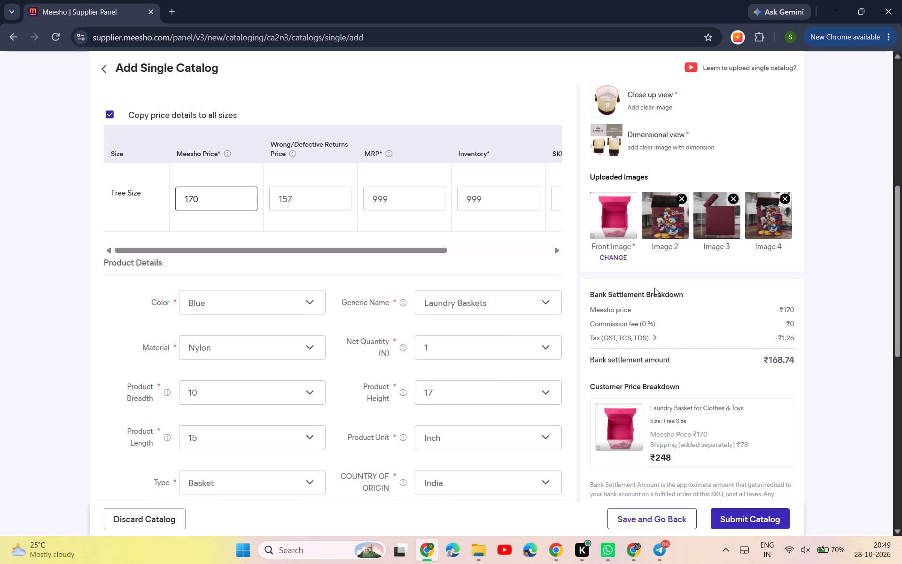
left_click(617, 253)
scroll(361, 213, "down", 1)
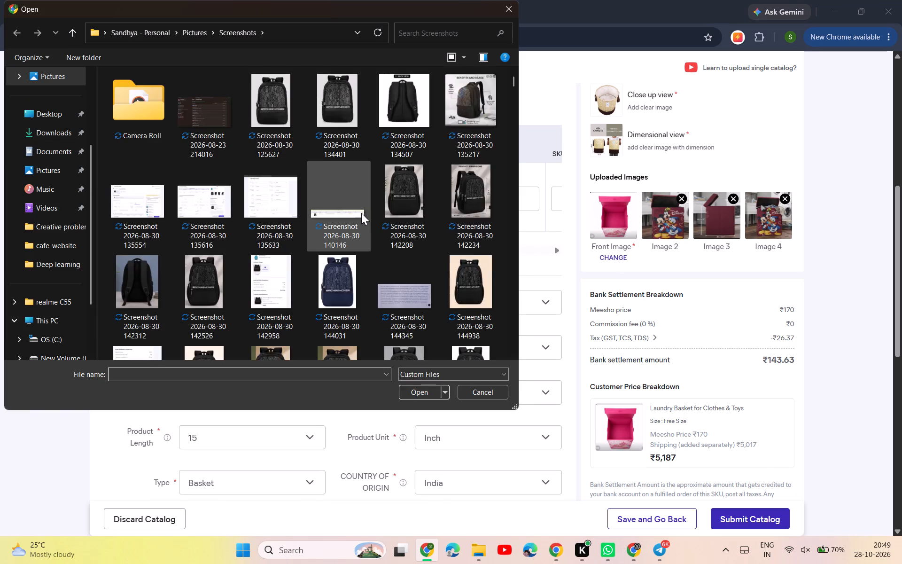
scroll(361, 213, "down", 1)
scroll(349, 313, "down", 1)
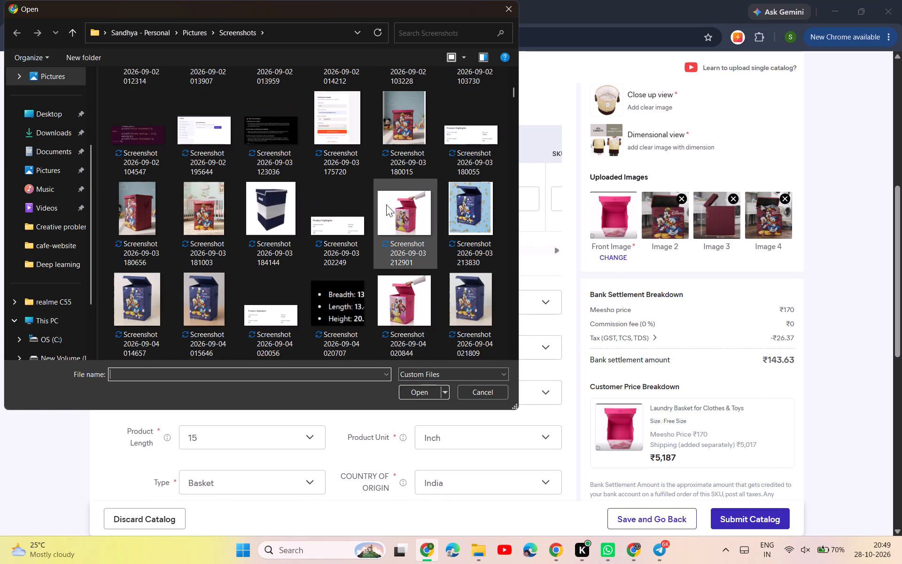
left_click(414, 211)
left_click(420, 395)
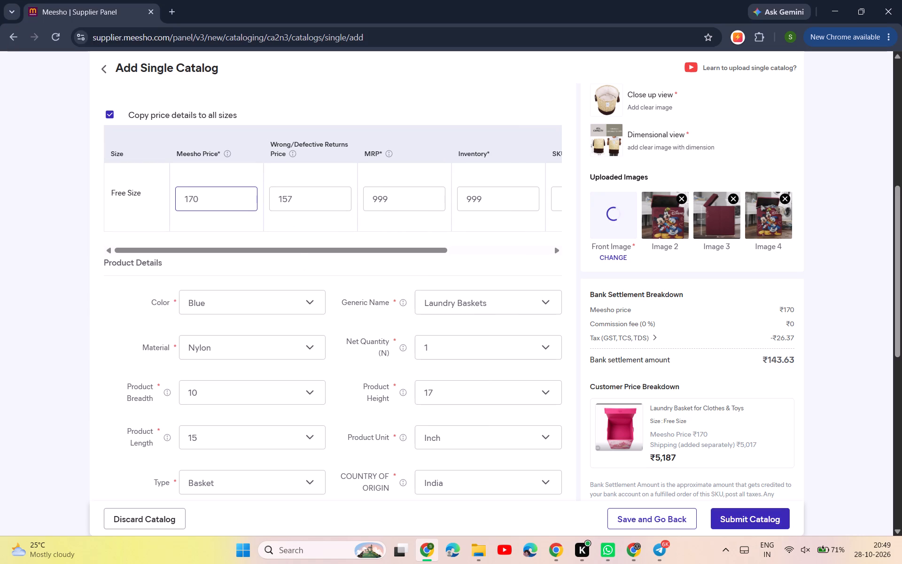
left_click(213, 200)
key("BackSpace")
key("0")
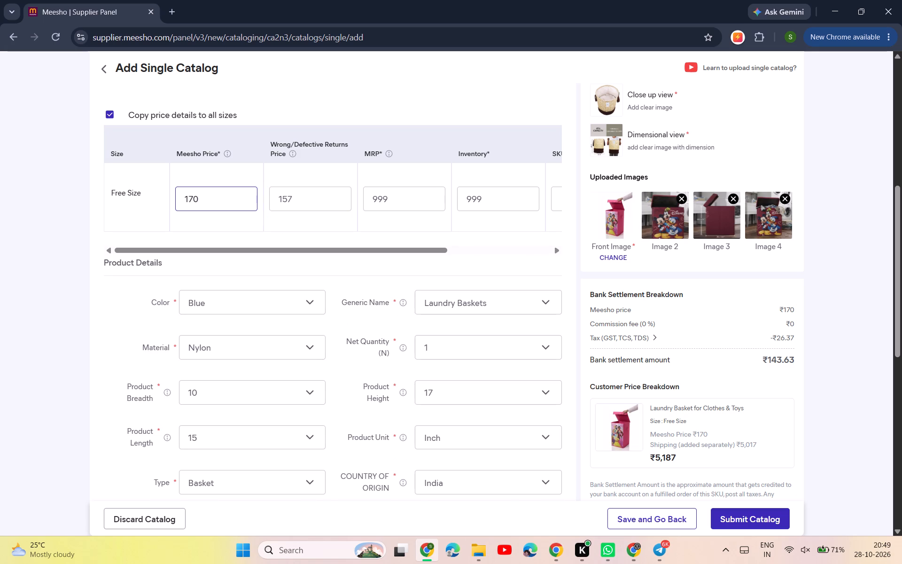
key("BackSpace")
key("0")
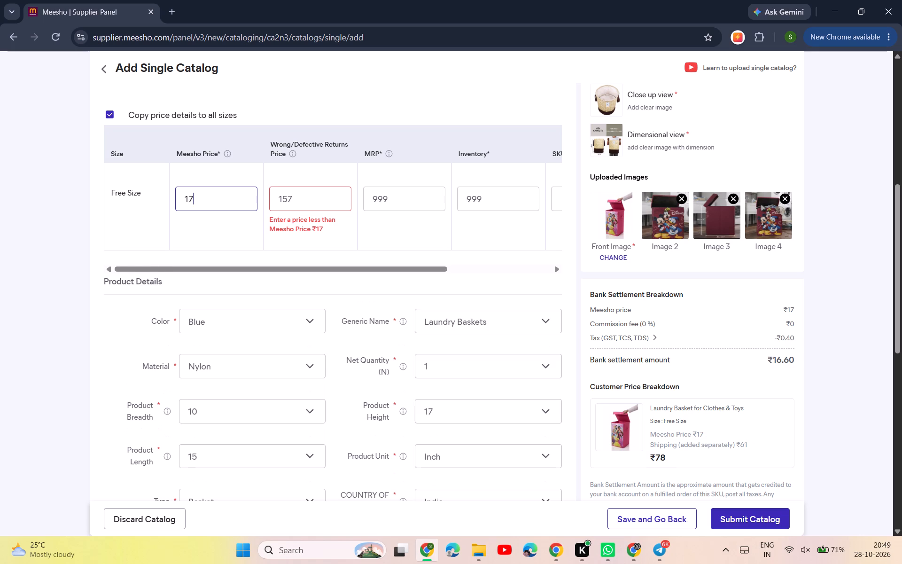
Replace the product's front image with another picture from the Screenshots folder and look over the remaining catalog fields.
left_click(609, 257)
scroll(352, 244, "down", 4)
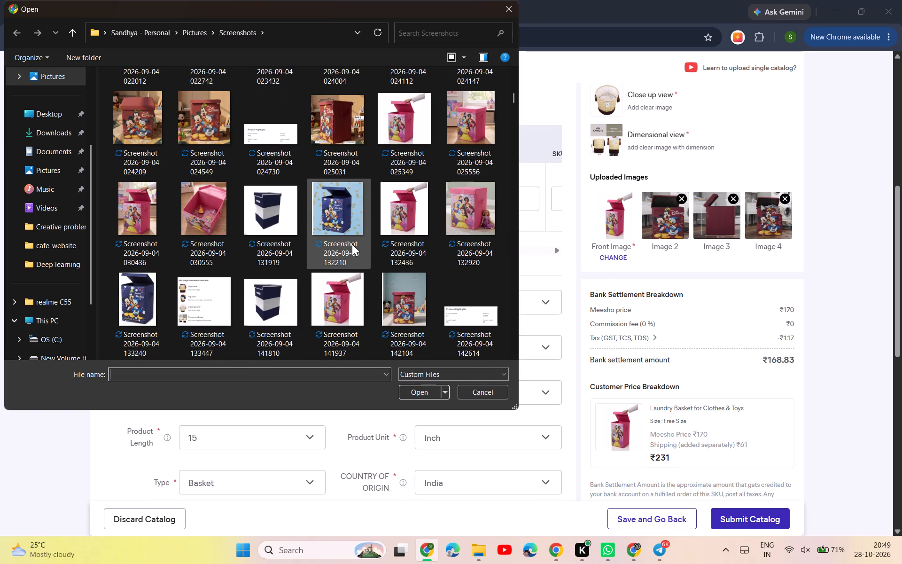
scroll(352, 244, "down", 1)
left_click(399, 288)
left_click(420, 390)
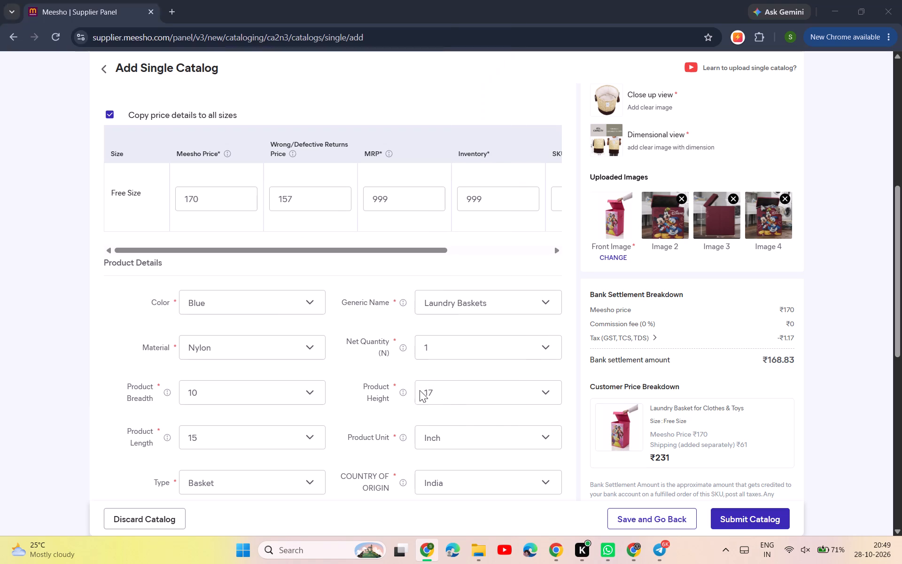
scroll(509, 340, "down", 2)
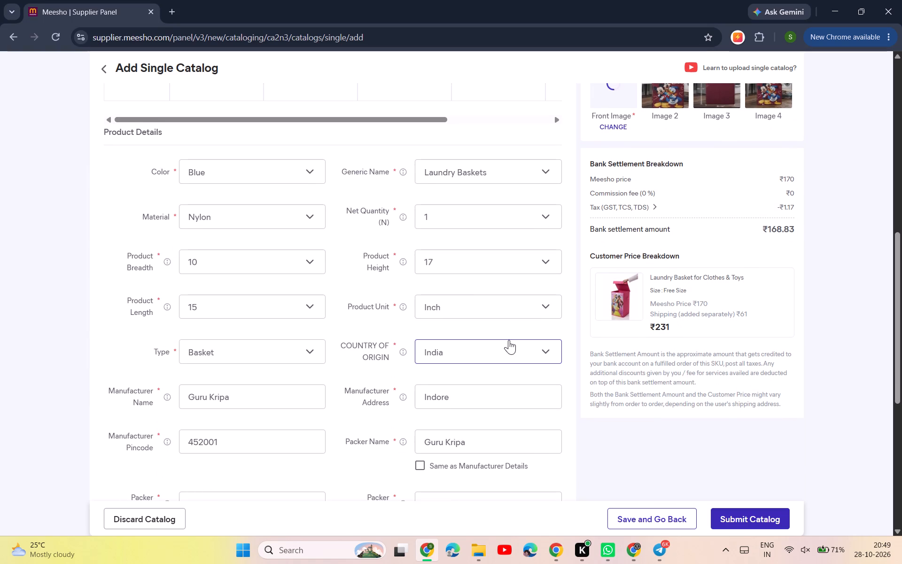
scroll(509, 340, "down", 1)
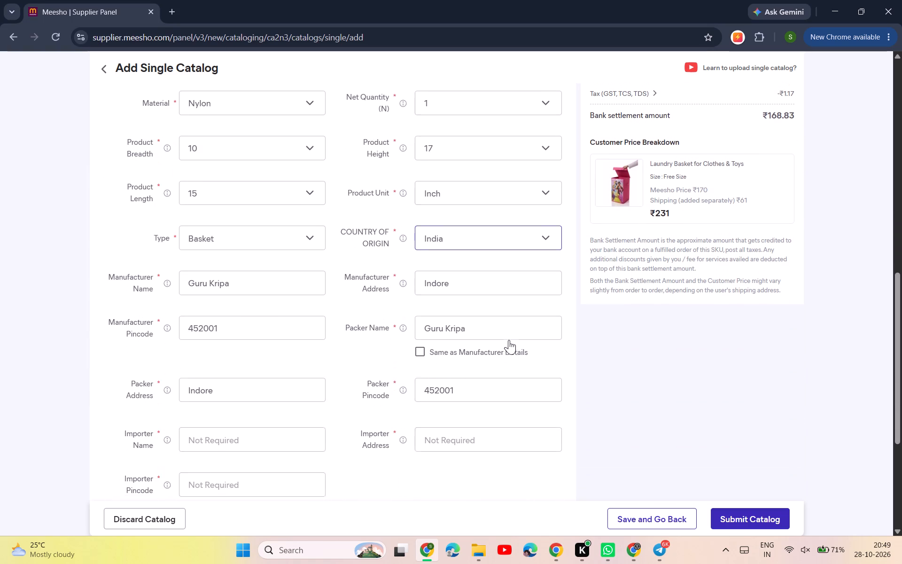
scroll(606, 401, "down", 6)
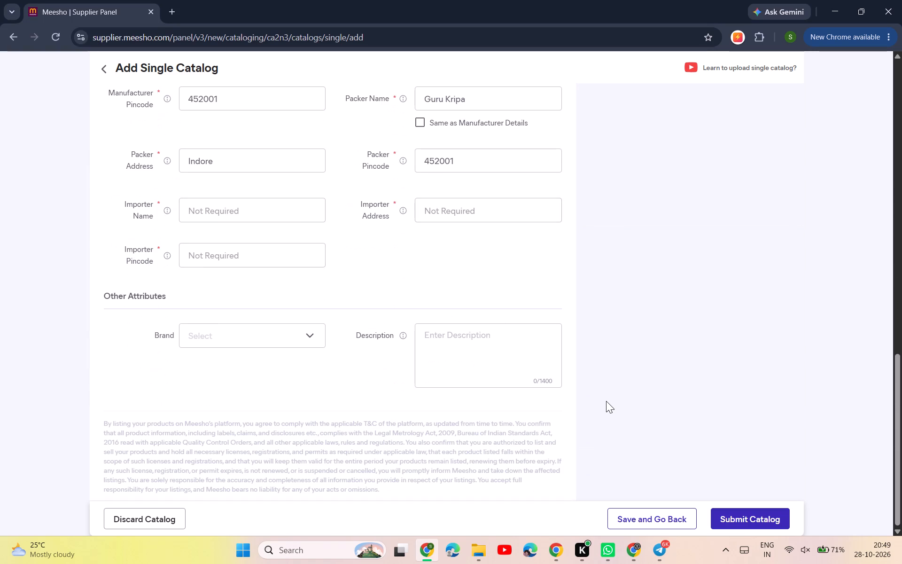
scroll(545, 318, "up", 2)
Search Google for "micky mouse laundry basket" in a new tab of the Gemini window and open Meesho's 75 L Mickey print basket listing.
left_click(555, 536)
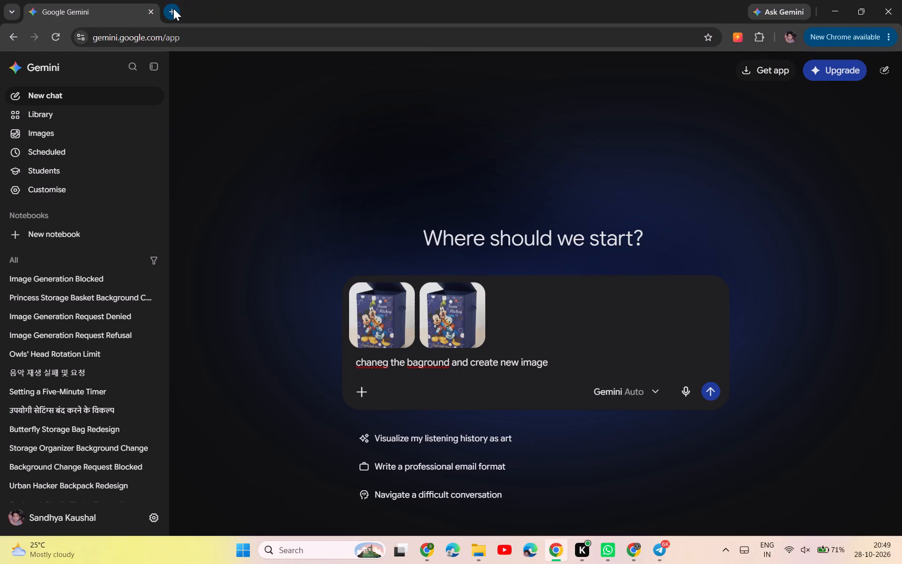
left_click(173, 8)
type("micky mouse laundry basket")
key("Return")
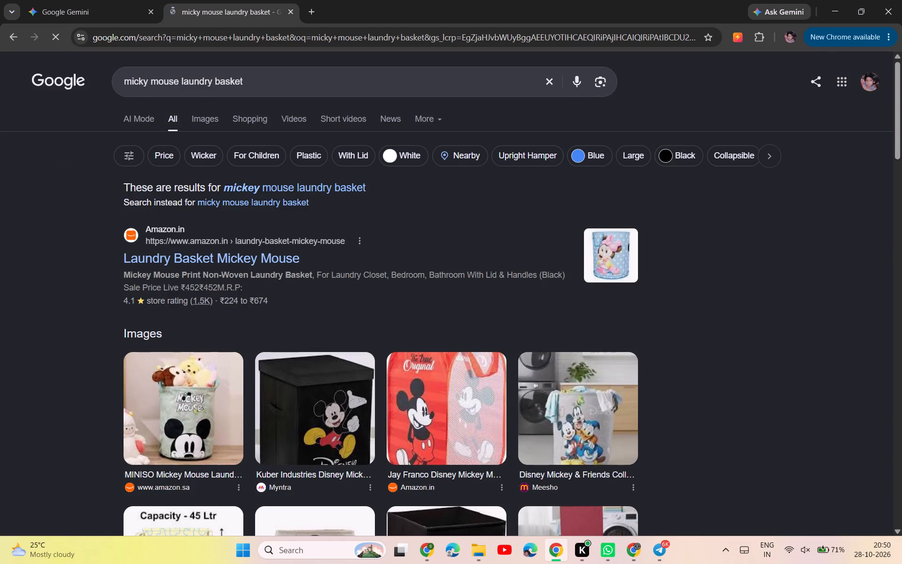
scroll(275, 274, "down", 4)
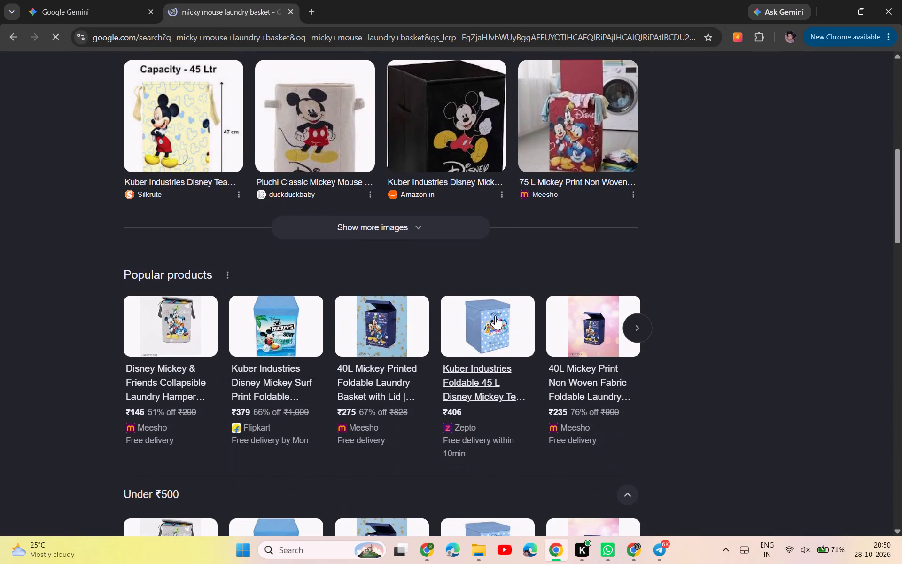
scroll(495, 315, "up", 1)
left_click(577, 260)
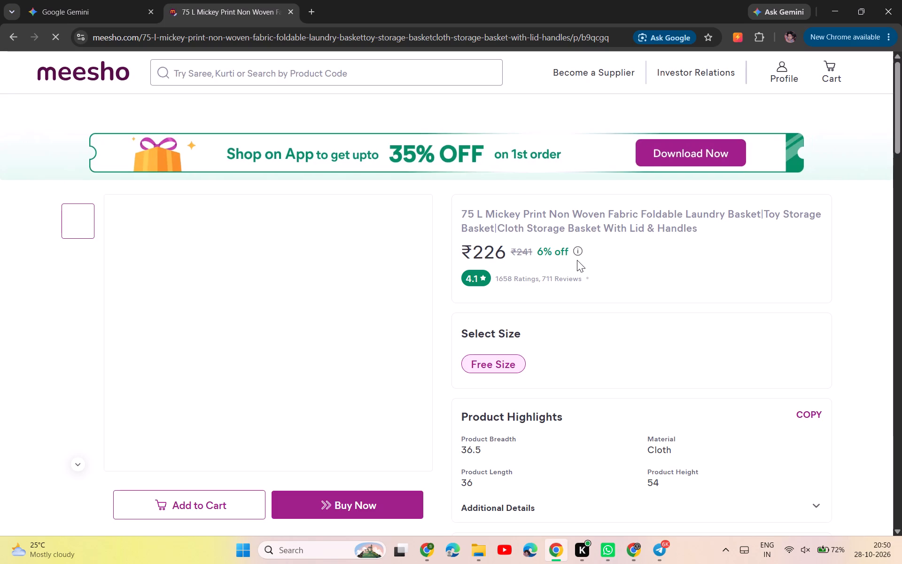
Copy the full product title of the 75 L Mickey print laundry basket listing.
scroll(648, 385, "down", 1)
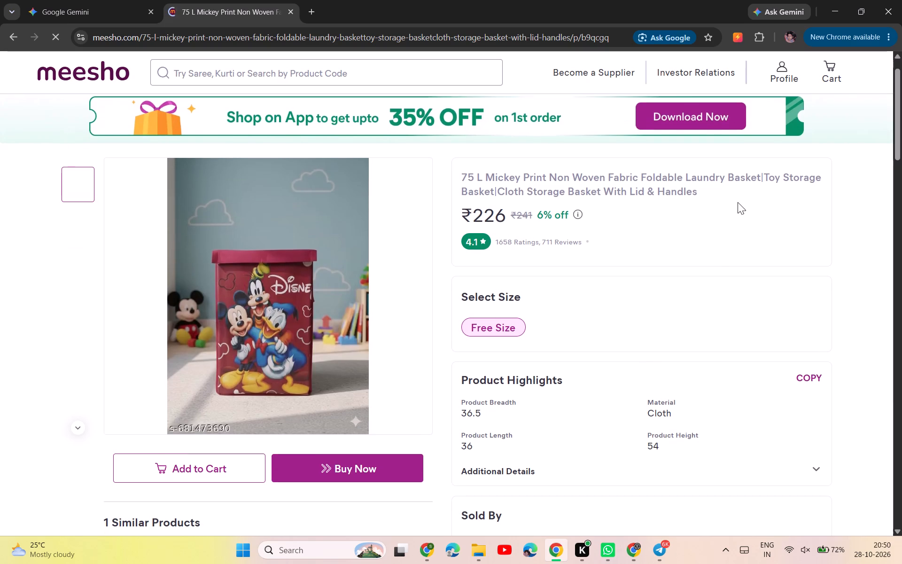
left_click_drag(715, 194, 458, 177)
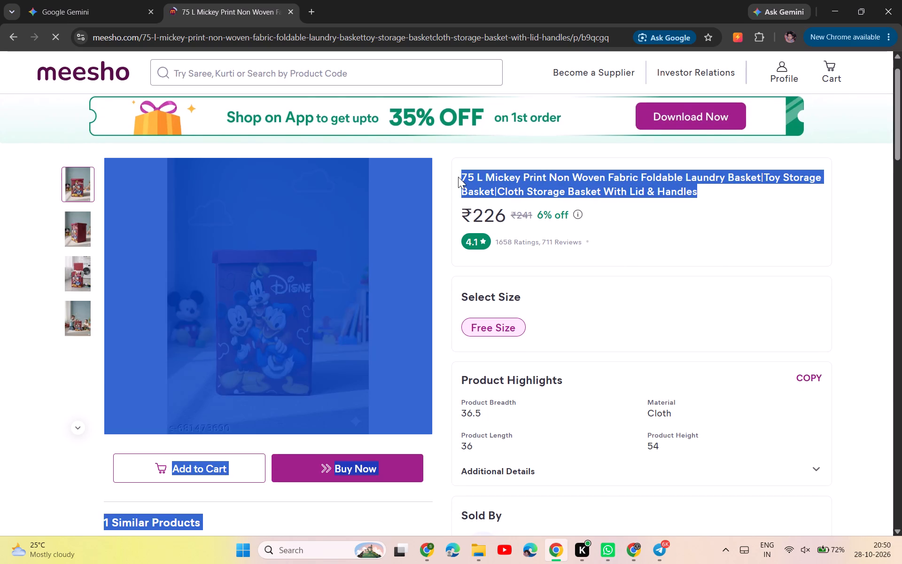
left_click_drag(458, 177, 462, 176)
key("ctrl+c")
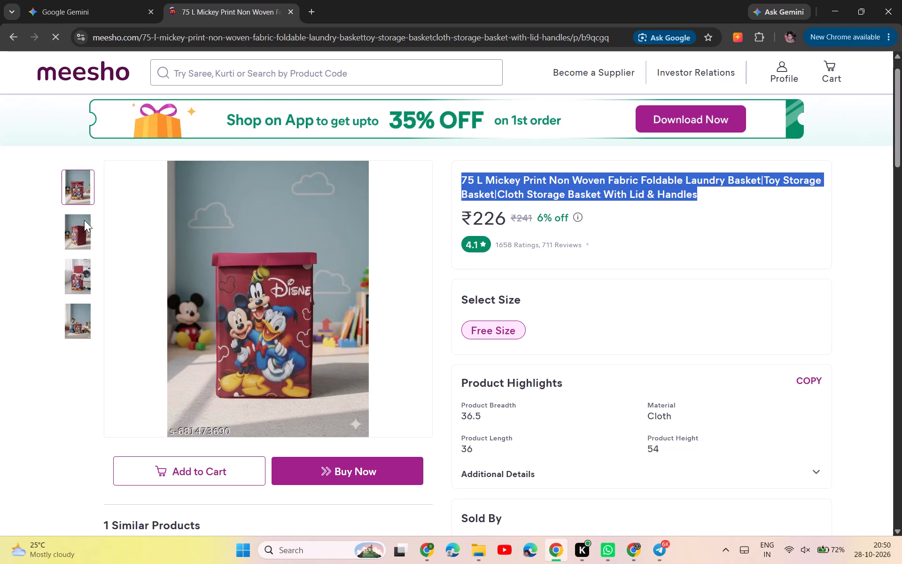
Examine the listing's other product pictures, seller details, and customer ratings and reviews.
left_click(82, 221)
left_click(79, 276)
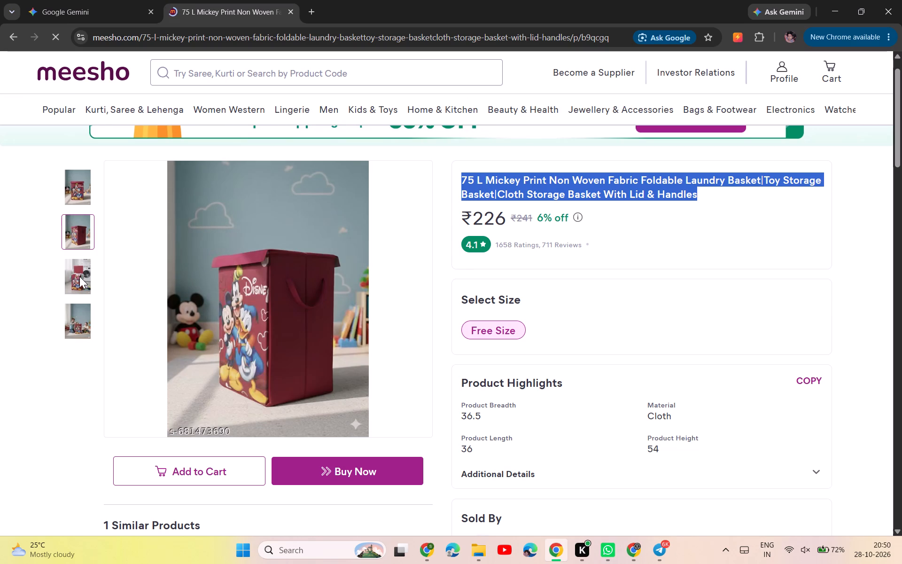
left_click(79, 322)
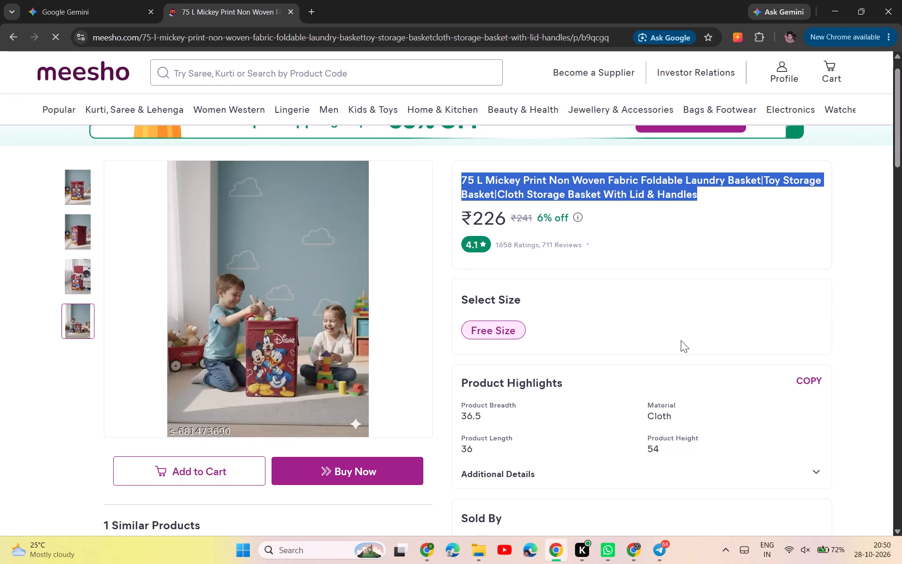
scroll(681, 340, "down", 10)
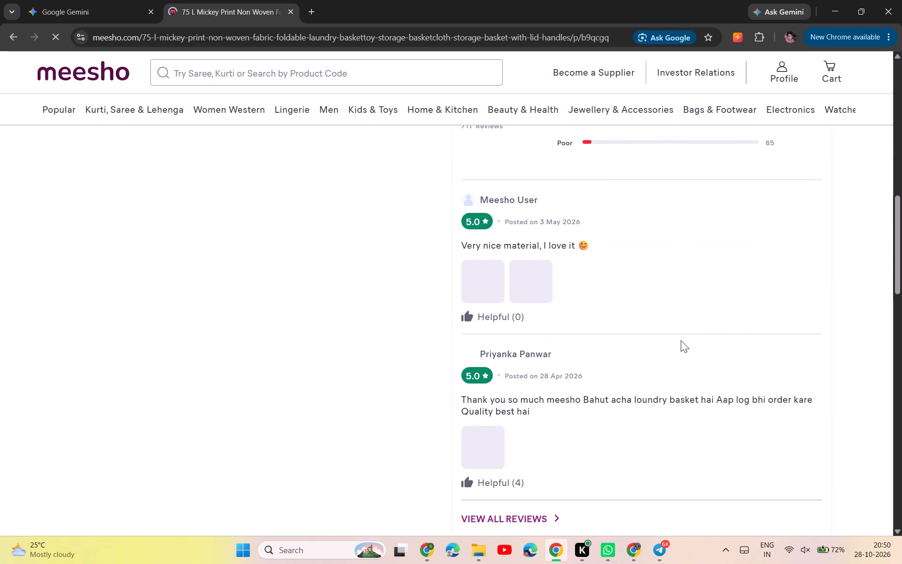
scroll(681, 340, "down", 1)
scroll(681, 340, "up", 5)
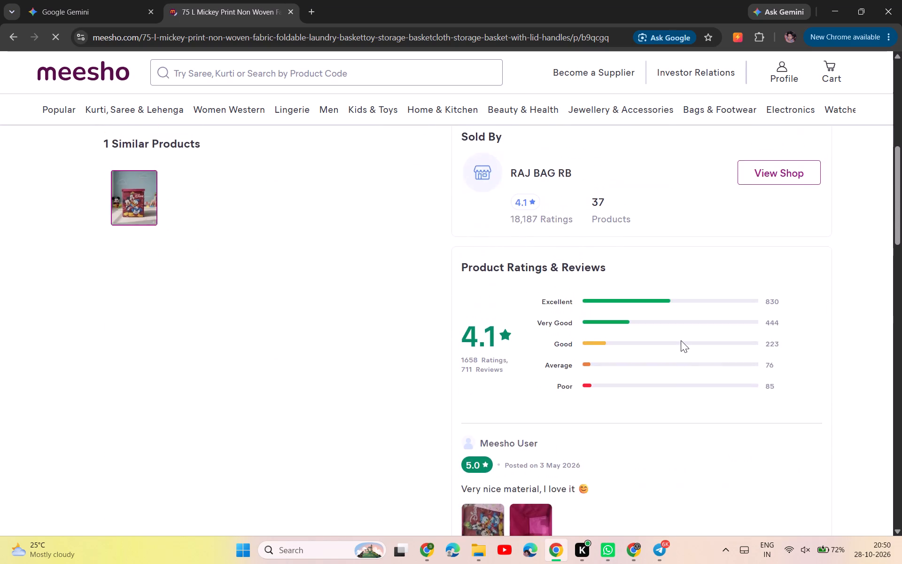
Copy the Mickey listing's product highlights and paste them into the Description of the draft catalog in the Supplier Panel.
scroll(681, 340, "up", 3)
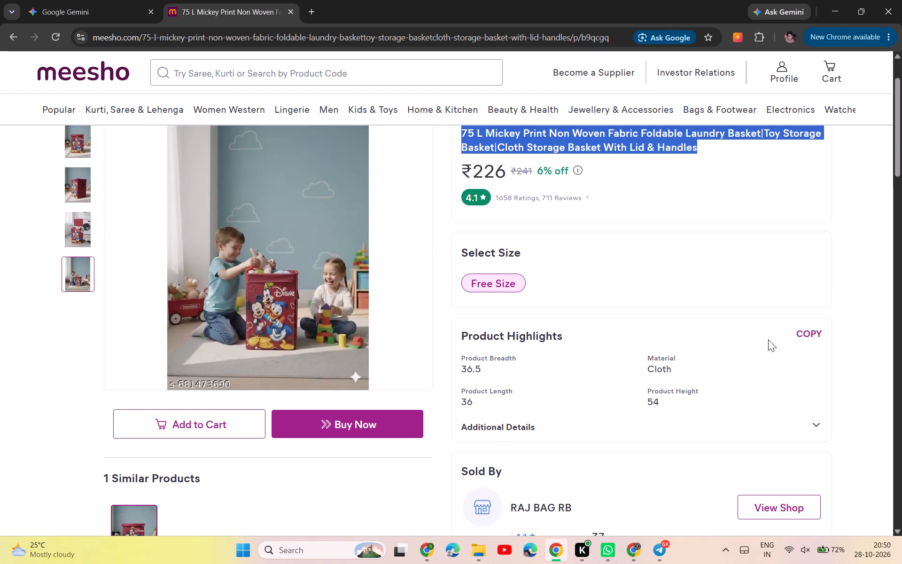
left_click(803, 334)
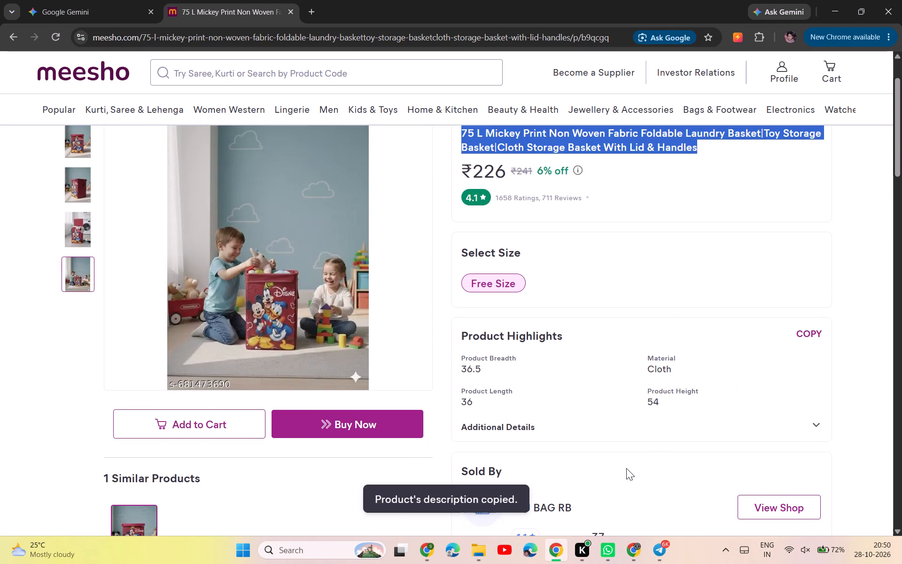
left_click(424, 553)
scroll(459, 388, "down", 1)
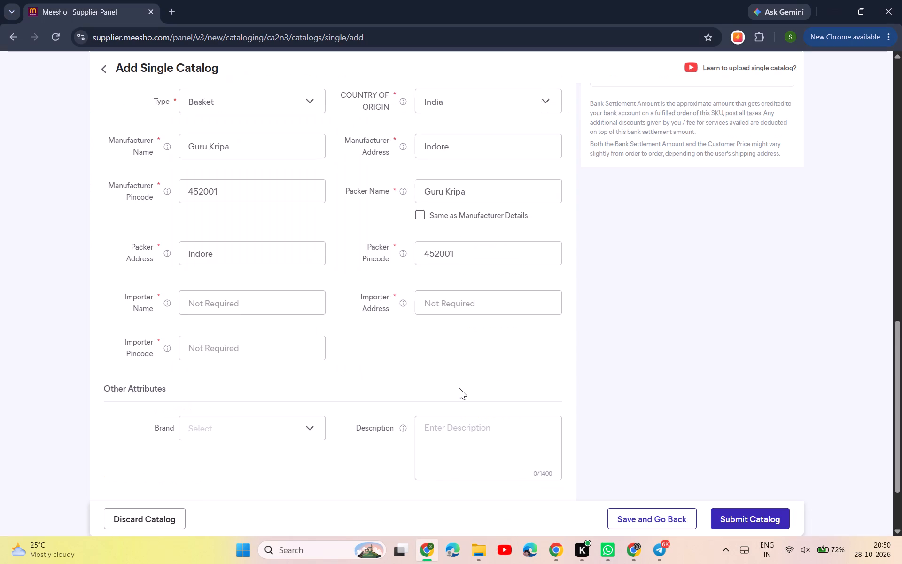
scroll(459, 388, "down", 1)
left_click(453, 417)
key("ctrl+v")
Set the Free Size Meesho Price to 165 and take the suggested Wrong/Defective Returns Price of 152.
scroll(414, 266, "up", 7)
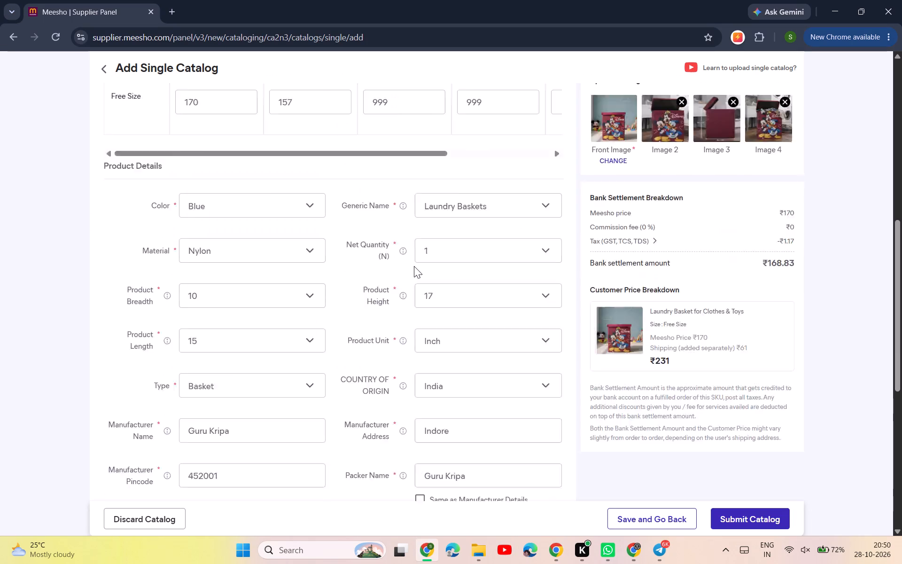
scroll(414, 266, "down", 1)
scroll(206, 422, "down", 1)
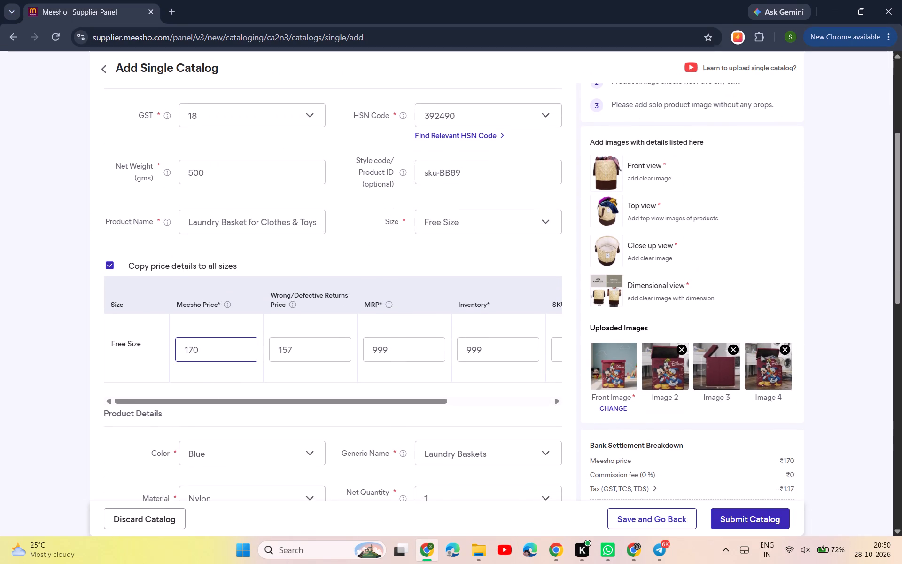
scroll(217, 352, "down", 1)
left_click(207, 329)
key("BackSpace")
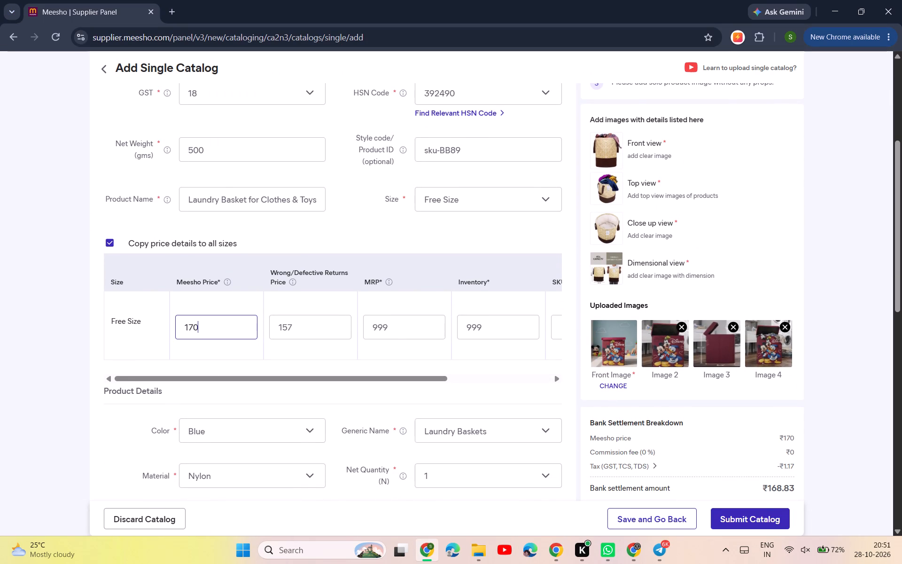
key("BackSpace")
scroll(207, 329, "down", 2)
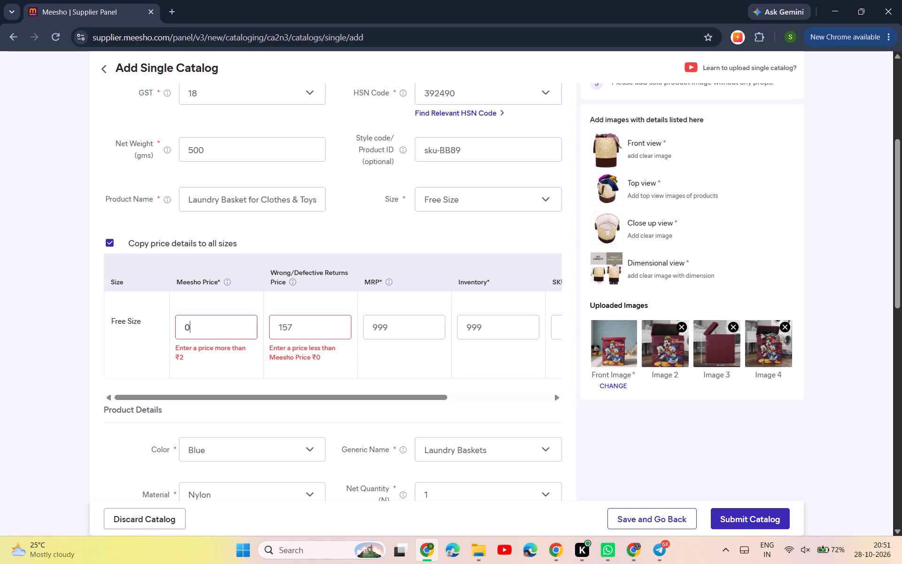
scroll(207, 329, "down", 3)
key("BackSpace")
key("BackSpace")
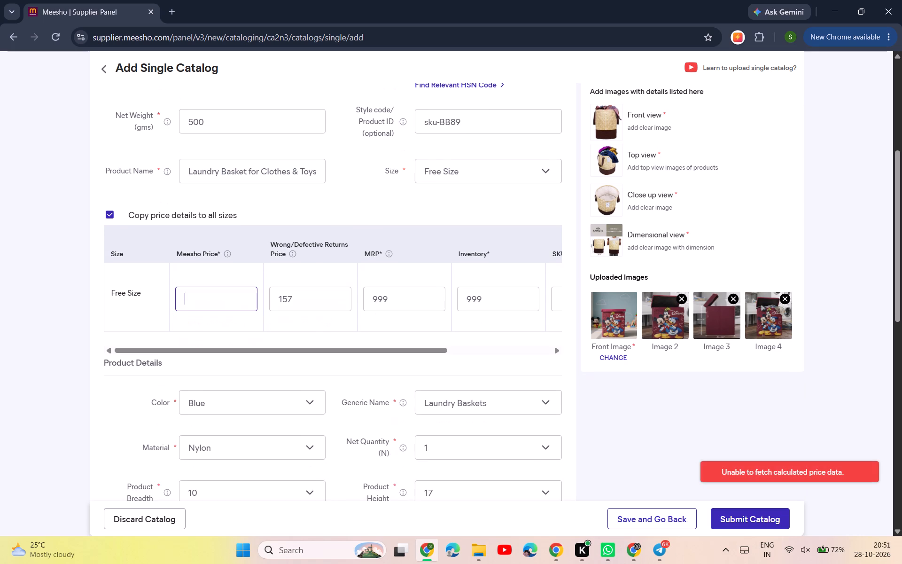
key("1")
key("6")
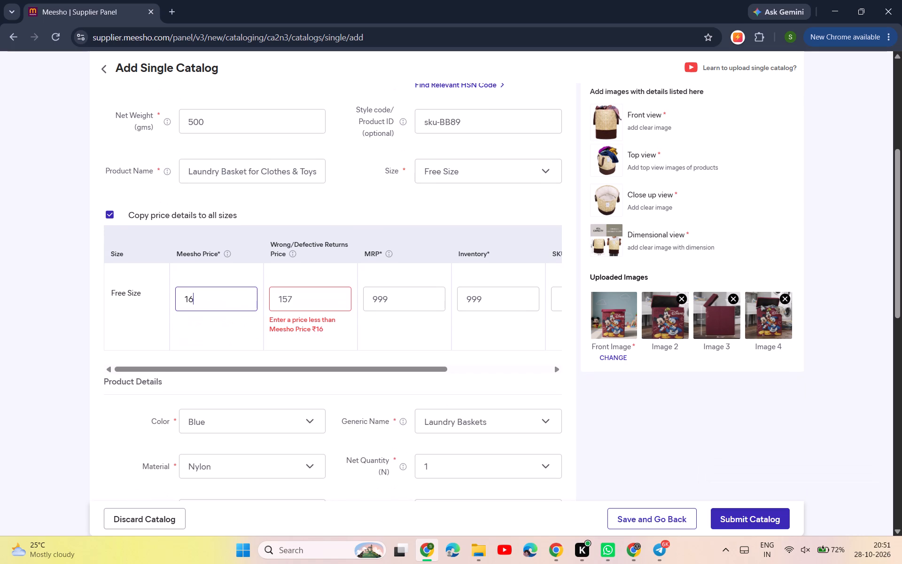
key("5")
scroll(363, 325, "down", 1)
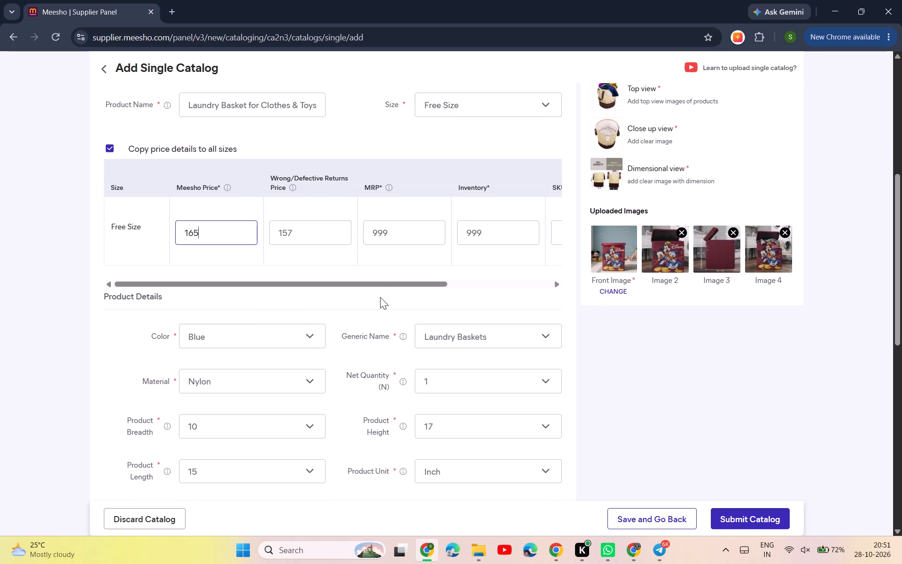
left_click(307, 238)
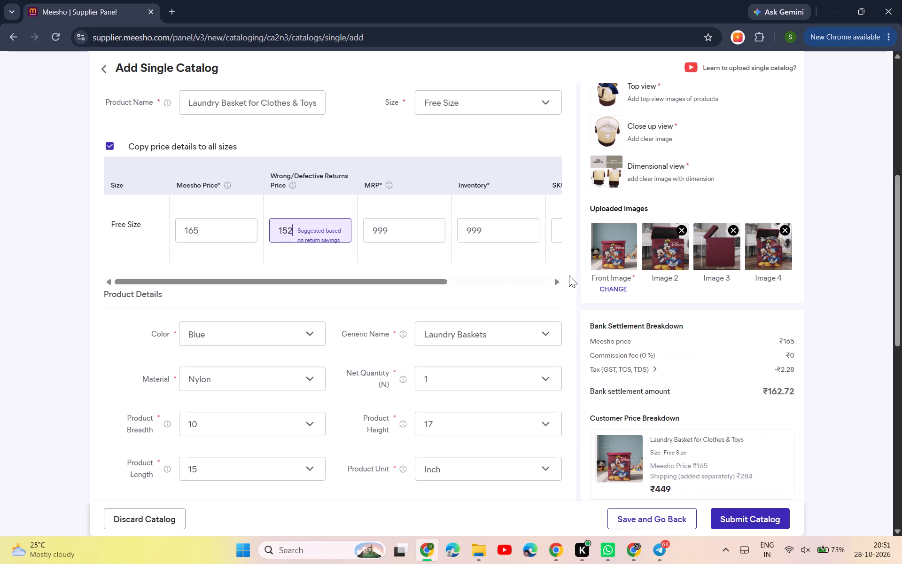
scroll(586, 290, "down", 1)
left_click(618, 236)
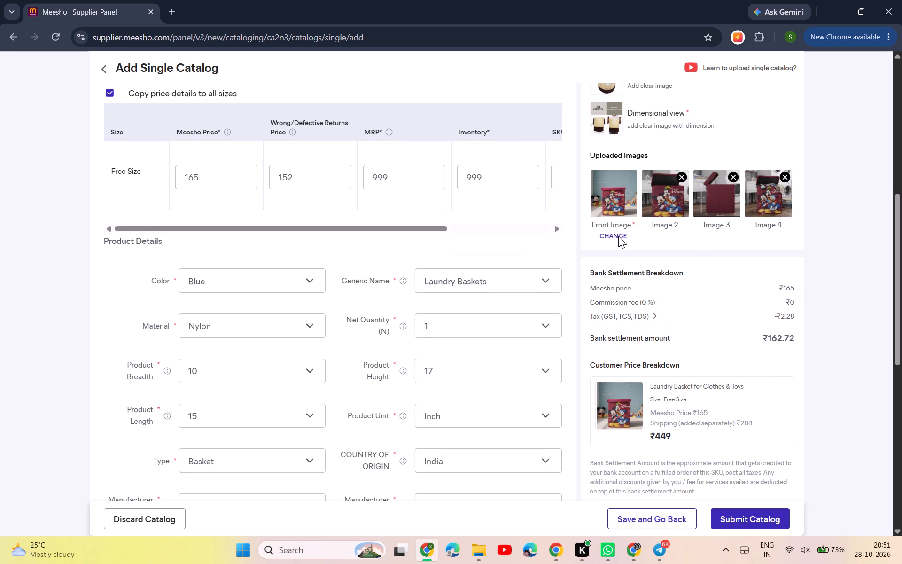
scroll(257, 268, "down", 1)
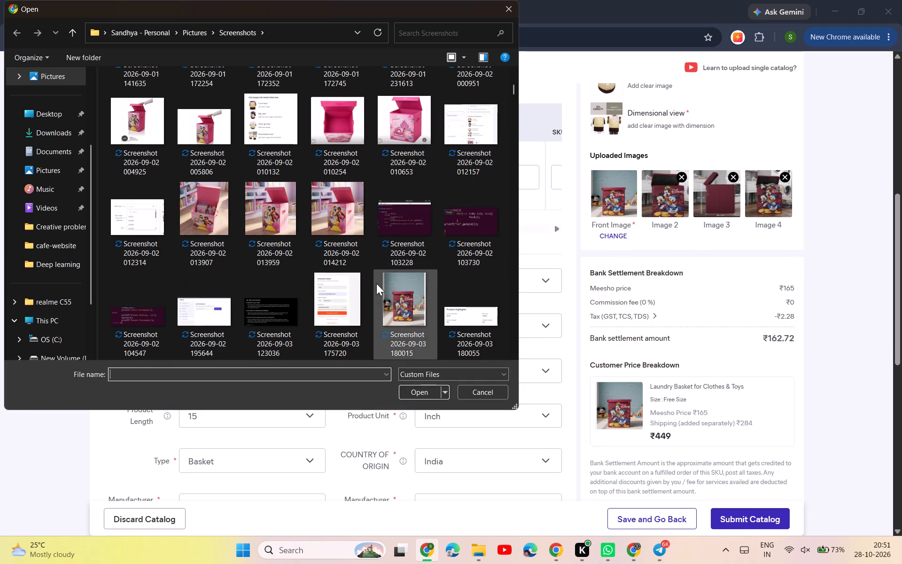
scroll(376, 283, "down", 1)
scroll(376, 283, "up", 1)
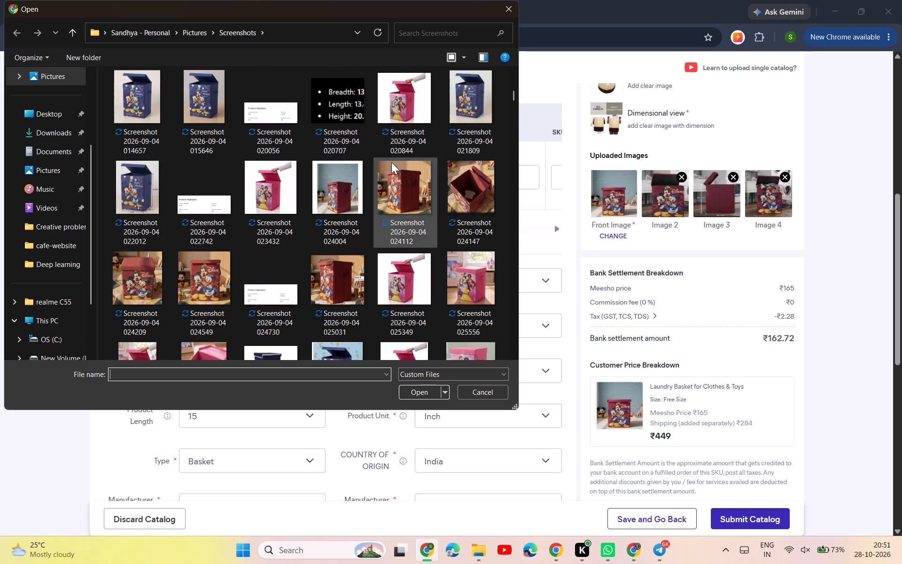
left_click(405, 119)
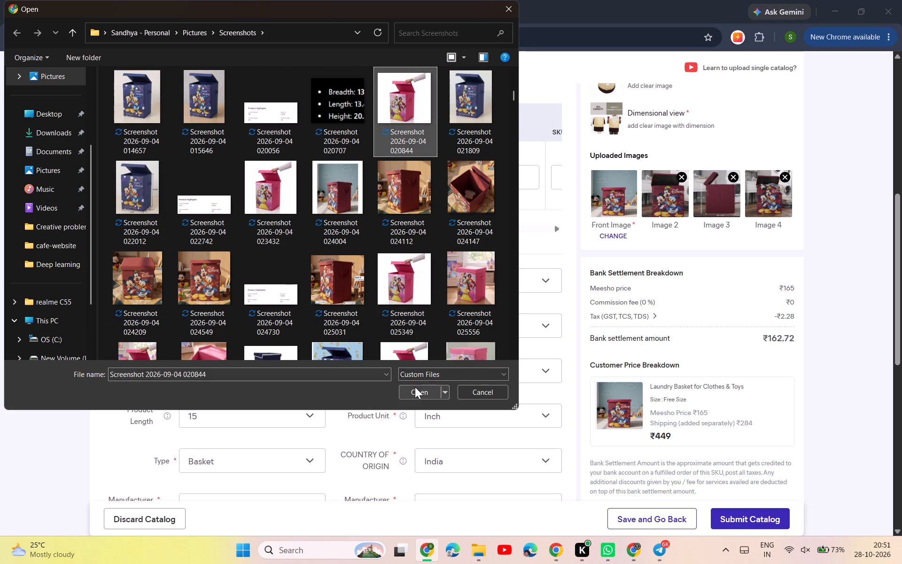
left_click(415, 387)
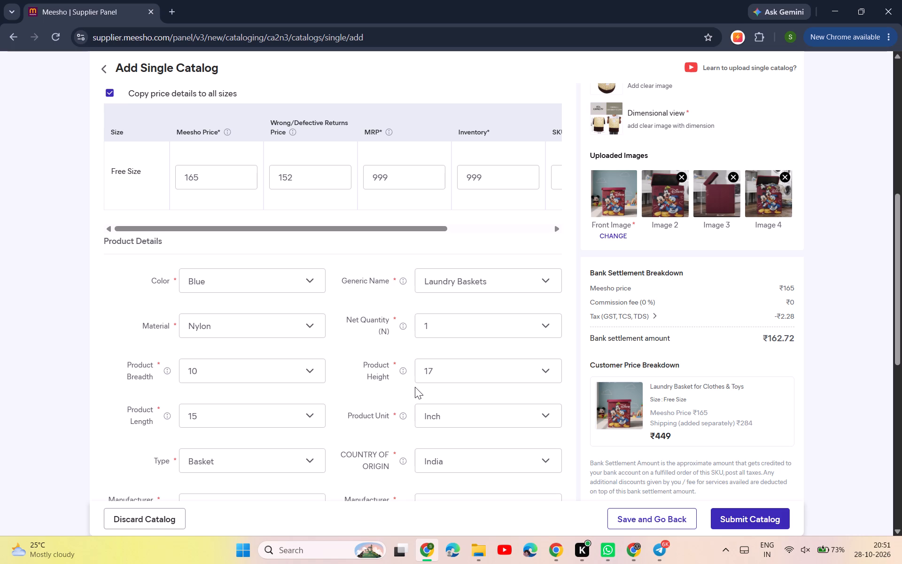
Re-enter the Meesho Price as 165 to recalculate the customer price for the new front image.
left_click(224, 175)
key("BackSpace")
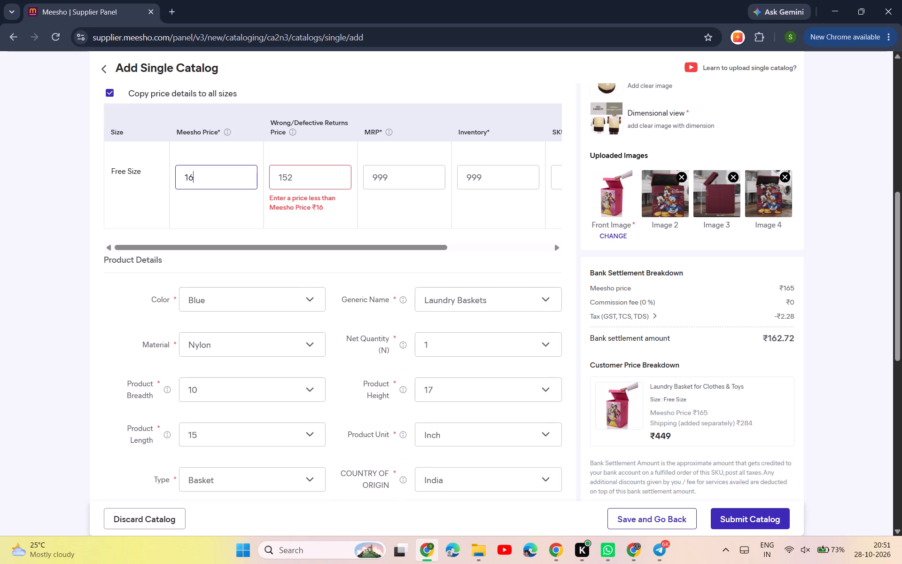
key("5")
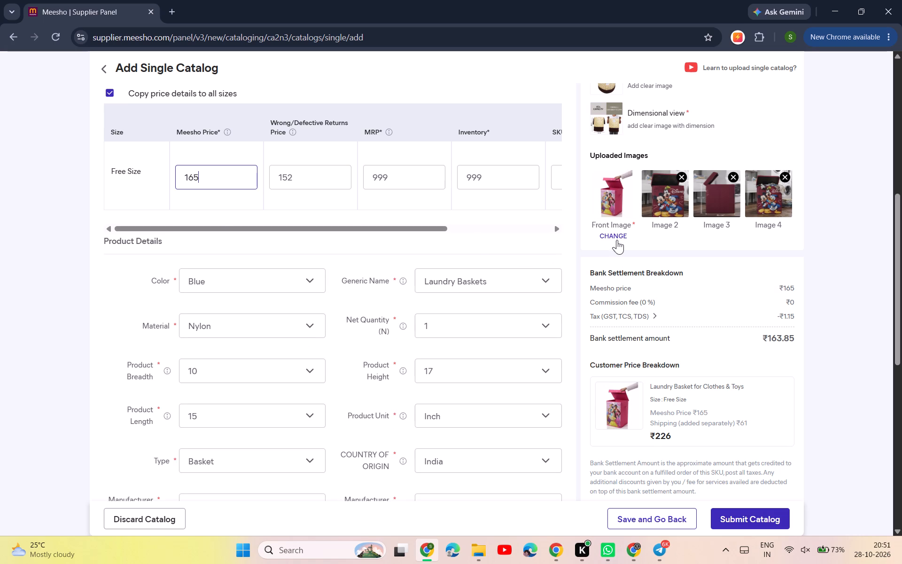
Lower the Free Size Meesho Price to 160.
key("BackSpace")
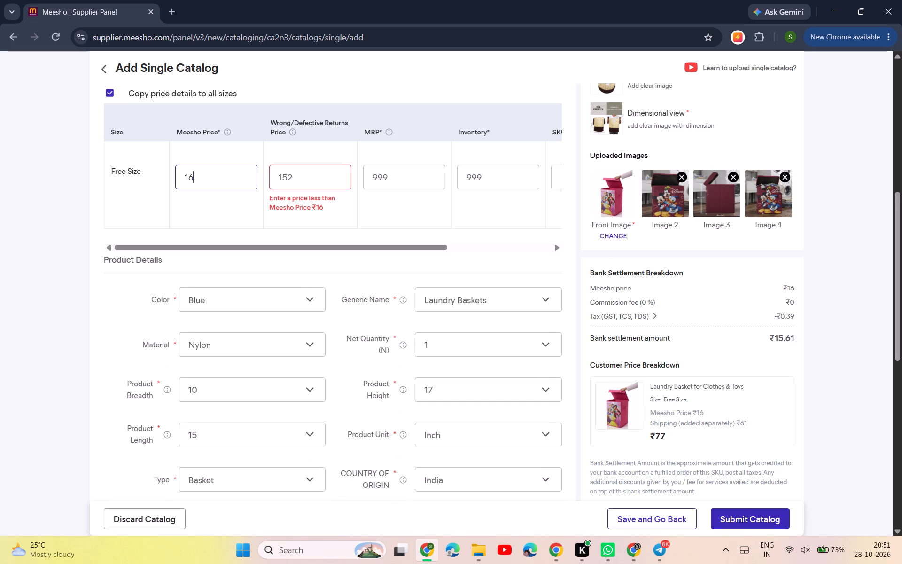
key("0")
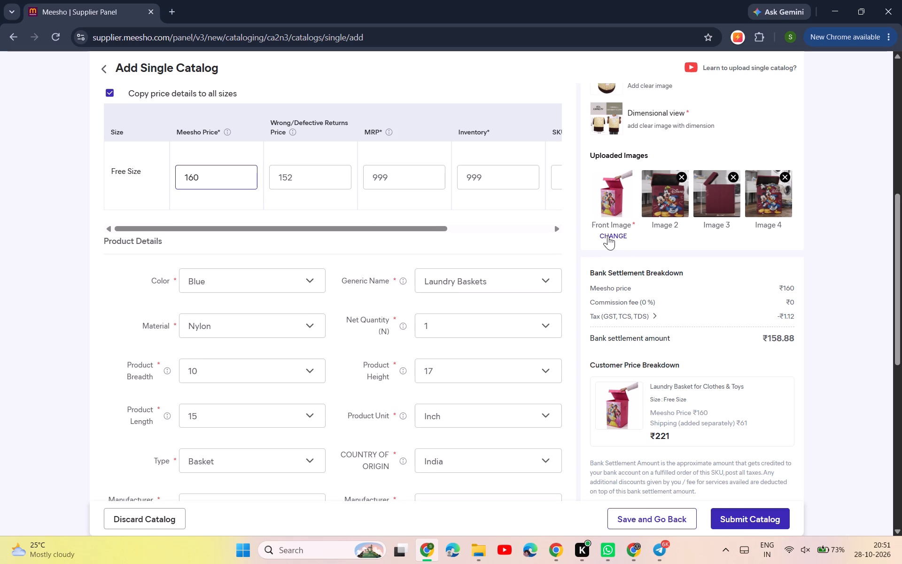
left_click(608, 235)
scroll(299, 184, "down", 1)
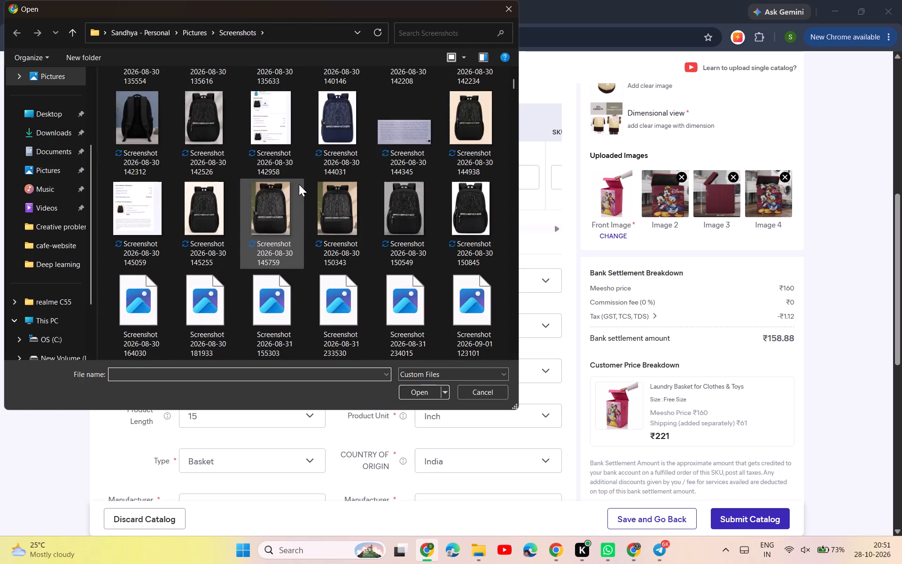
scroll(299, 184, "down", 1)
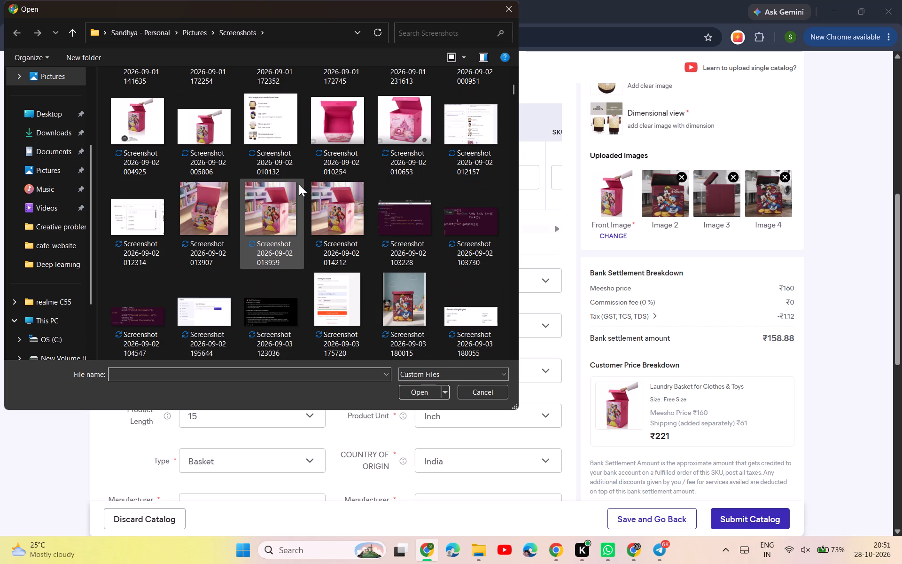
scroll(299, 184, "down", 1)
scroll(310, 222, "down", 1)
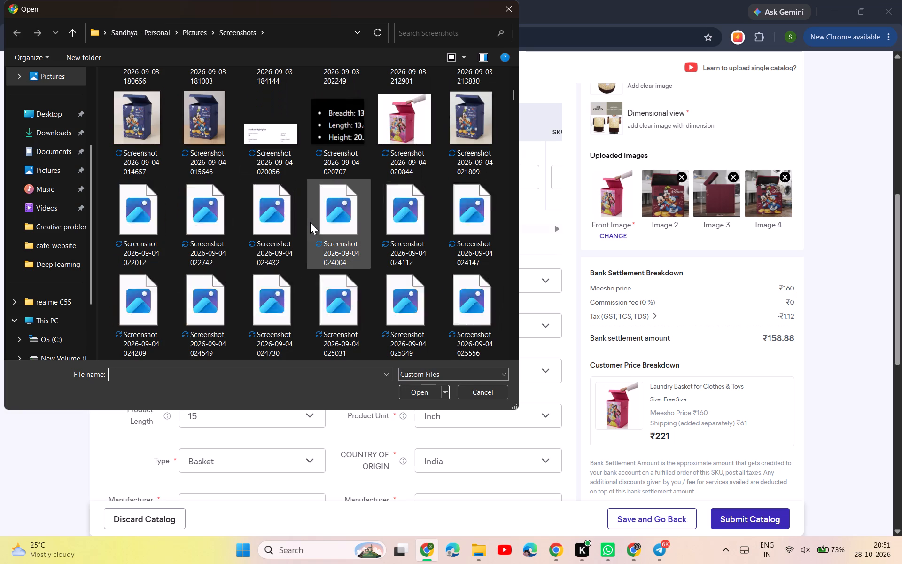
scroll(310, 222, "down", 1)
scroll(310, 222, "up", 1)
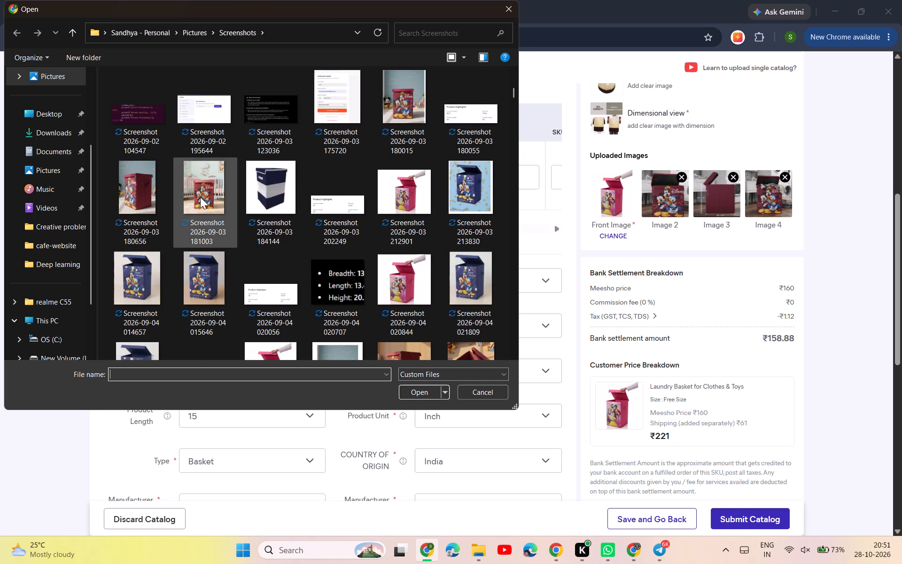
left_click(183, 192)
left_click(417, 390)
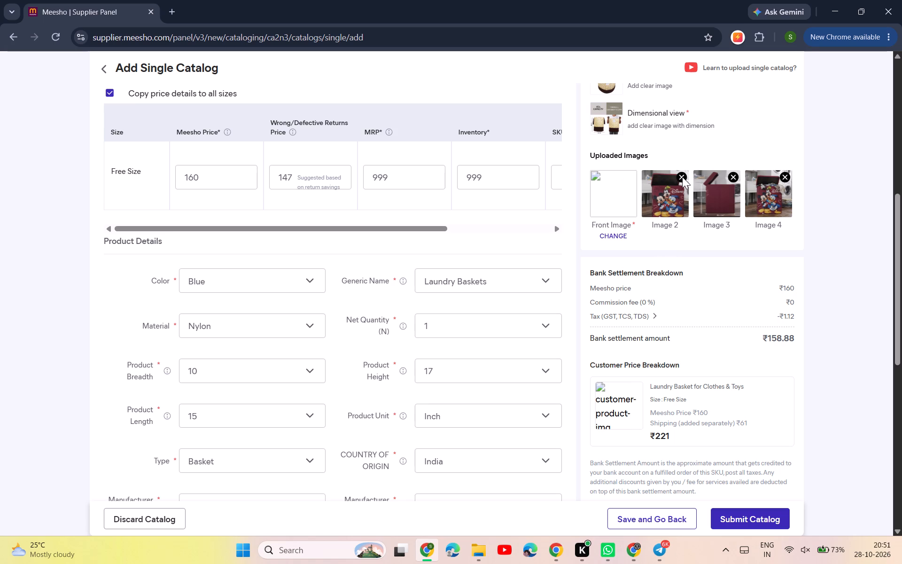
Copy the 75 L Mickey print listing's full title and replace the draft catalog's Product Name with it.
scroll(570, 302, "up", 2)
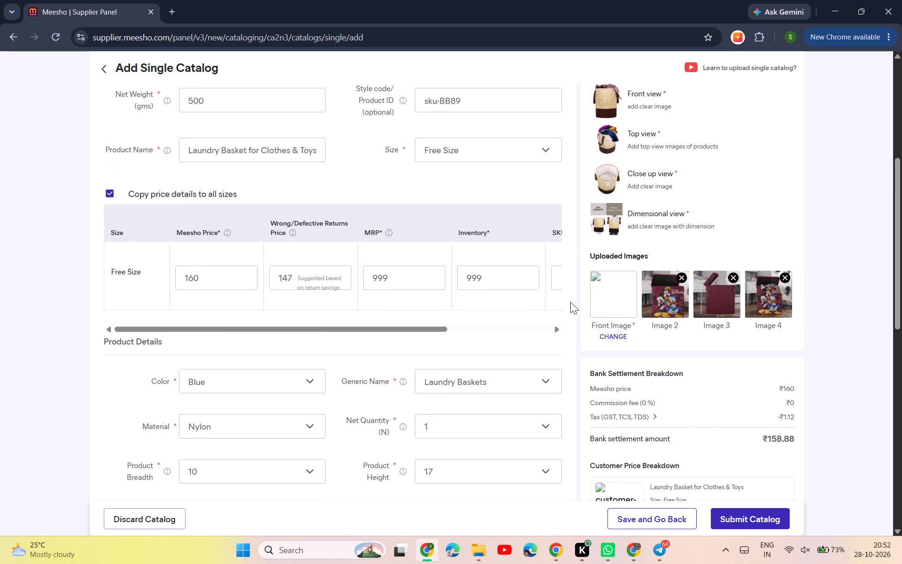
scroll(613, 370, "down", 1)
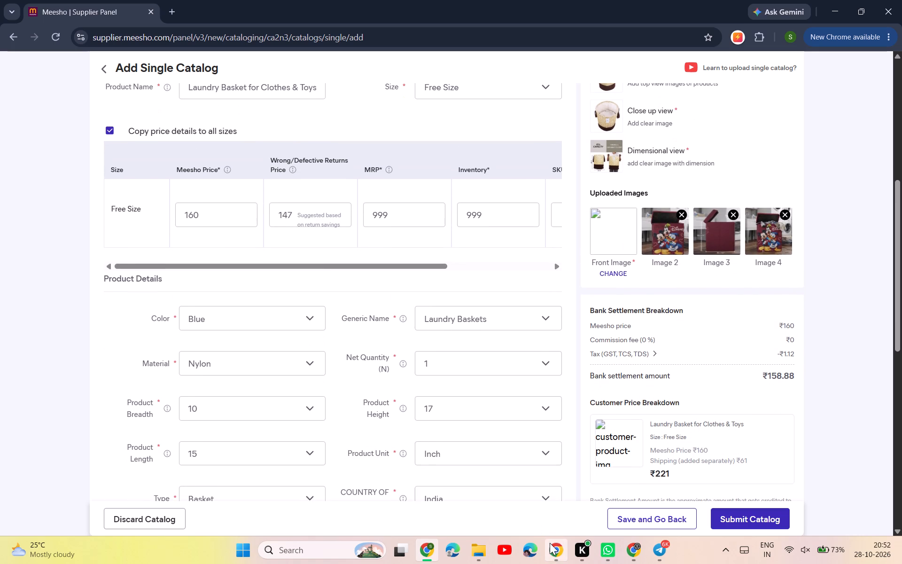
left_click(554, 549)
scroll(700, 155, "up", 1)
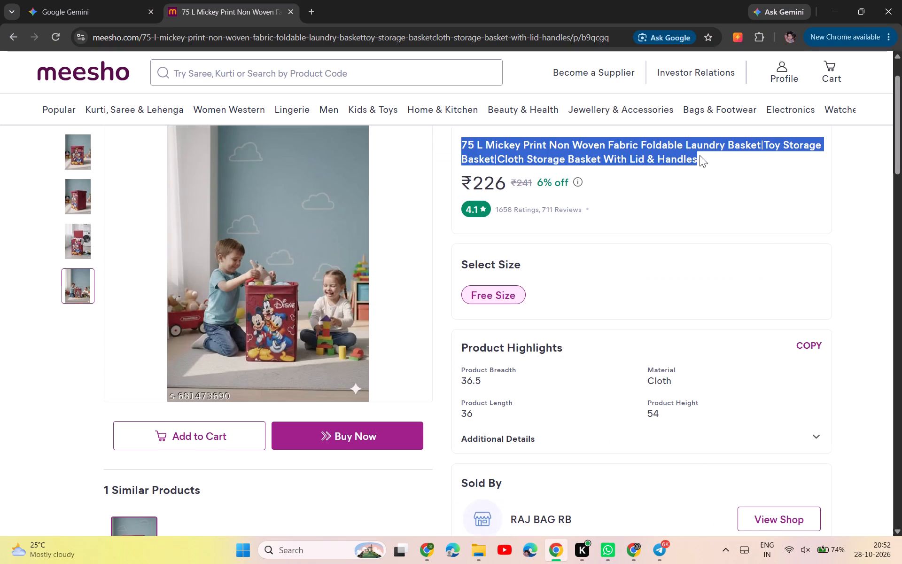
scroll(700, 155, "up", 1)
left_click(711, 174)
left_click_drag(701, 177, 450, 163)
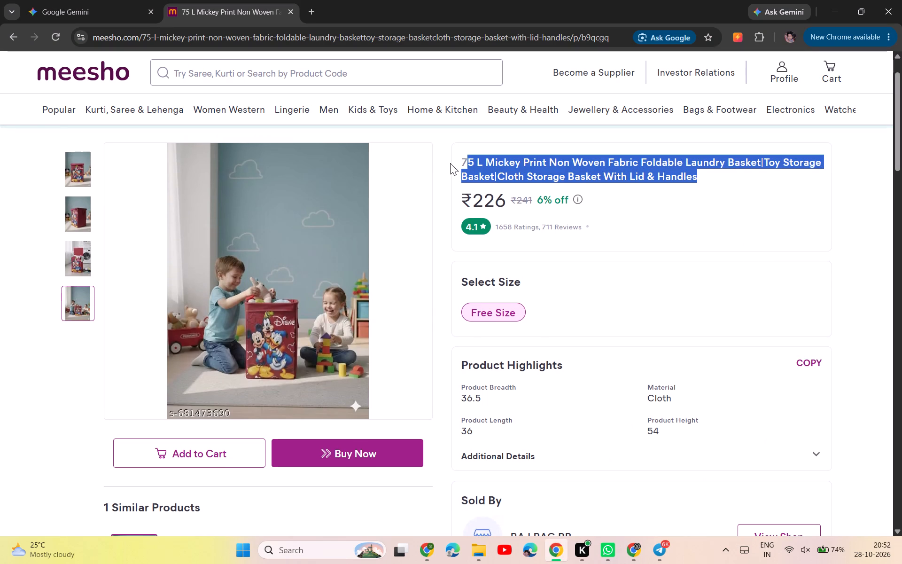
left_click_drag(450, 163, 449, 162)
key("ctrl+c")
key("alt+Tab")
scroll(270, 251, "up", 1)
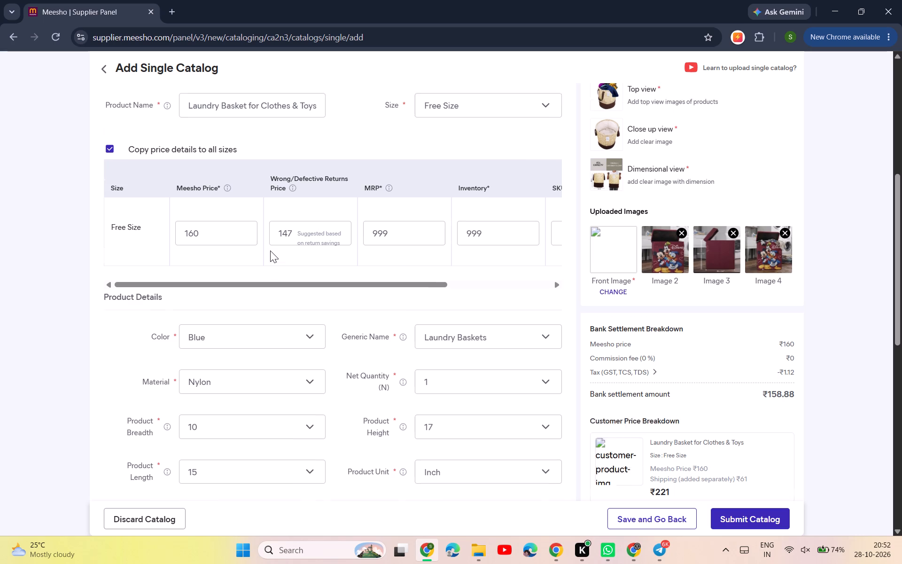
scroll(270, 251, "up", 1)
left_click(244, 161)
key("ctrl+a")
key("ctrl+v")
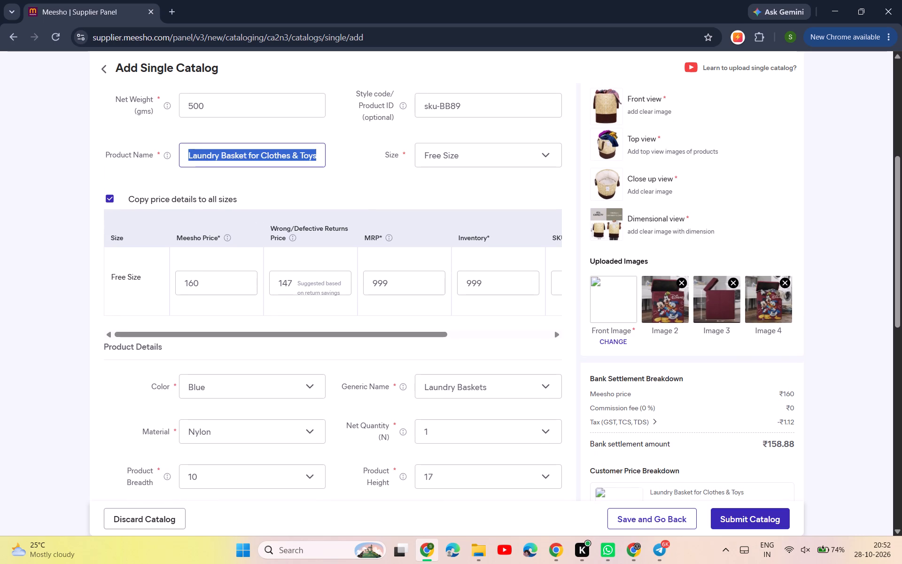
Remove the third and fourth uploaded product images from the catalog.
scroll(451, 342, "down", 1)
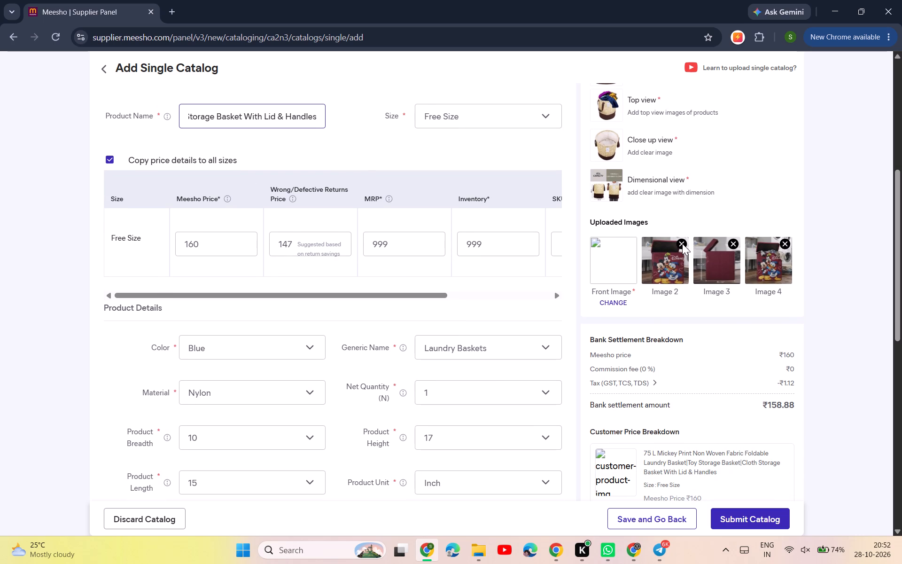
left_click(736, 239)
left_click(736, 245)
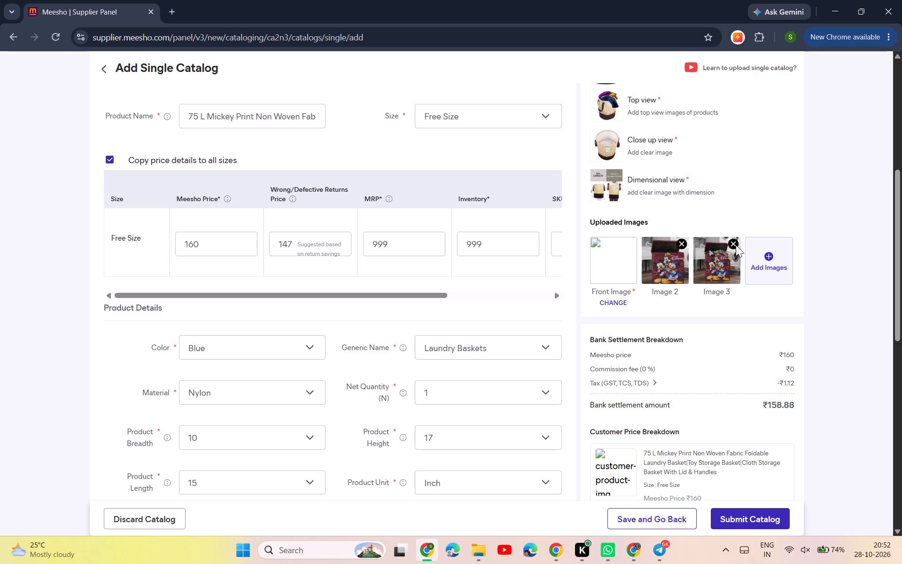
left_click(716, 261)
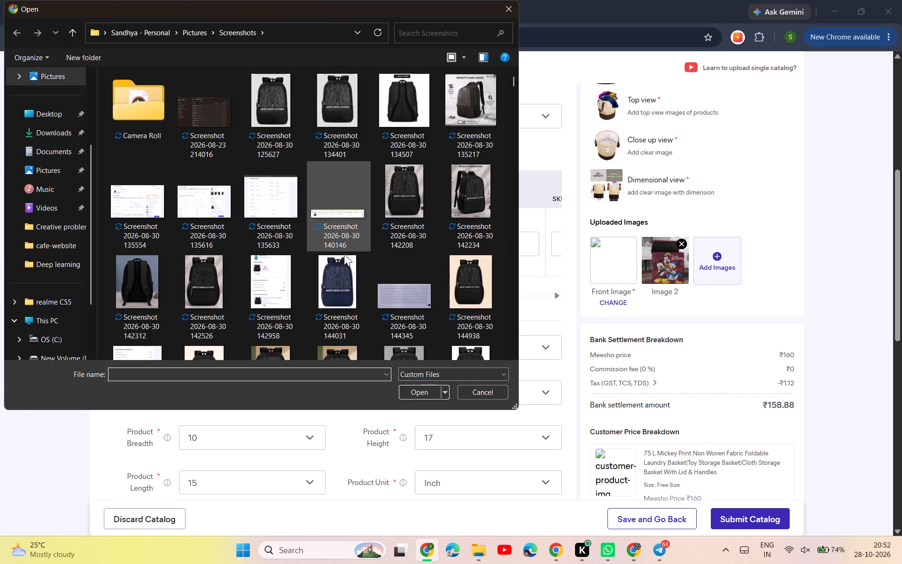
scroll(322, 260, "down", 3)
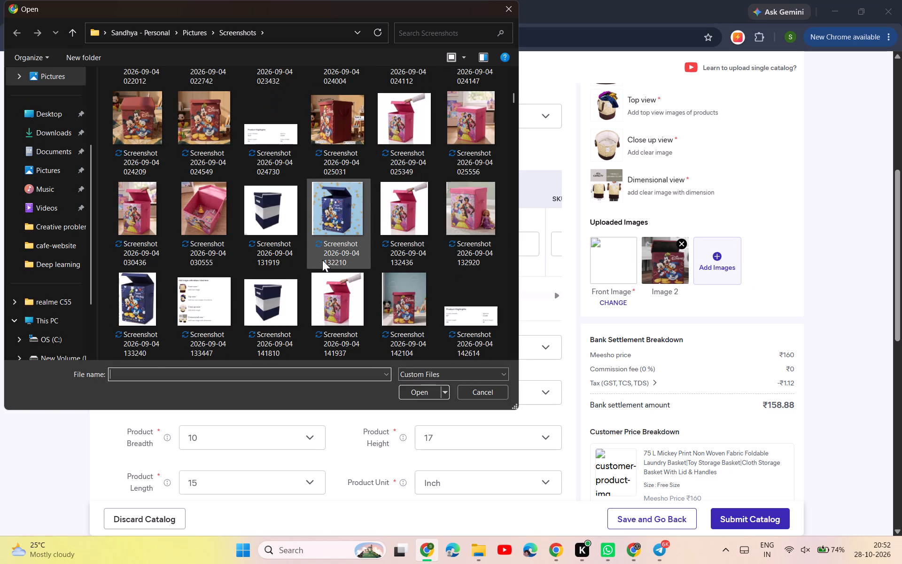
scroll(322, 260, "up", 1)
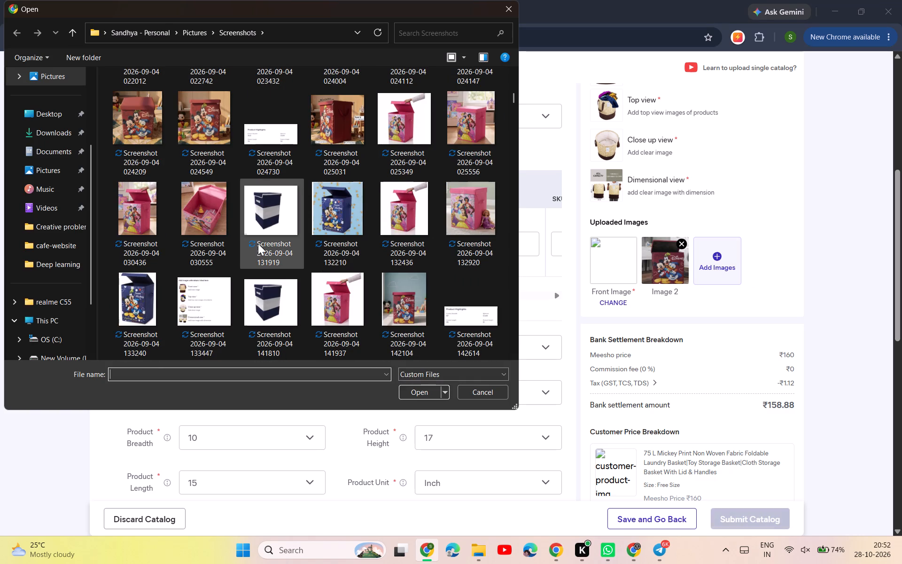
scroll(258, 243, "up", 2)
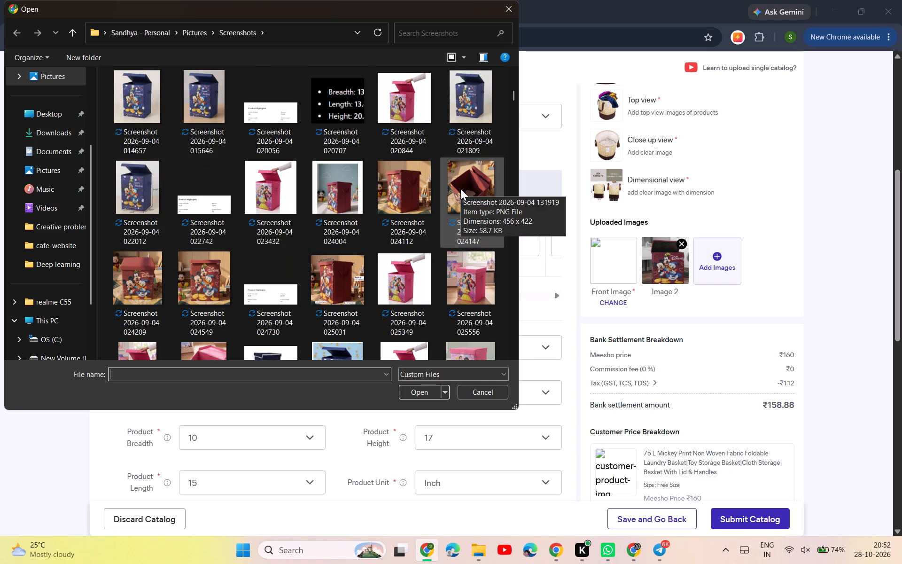
left_click(404, 204)
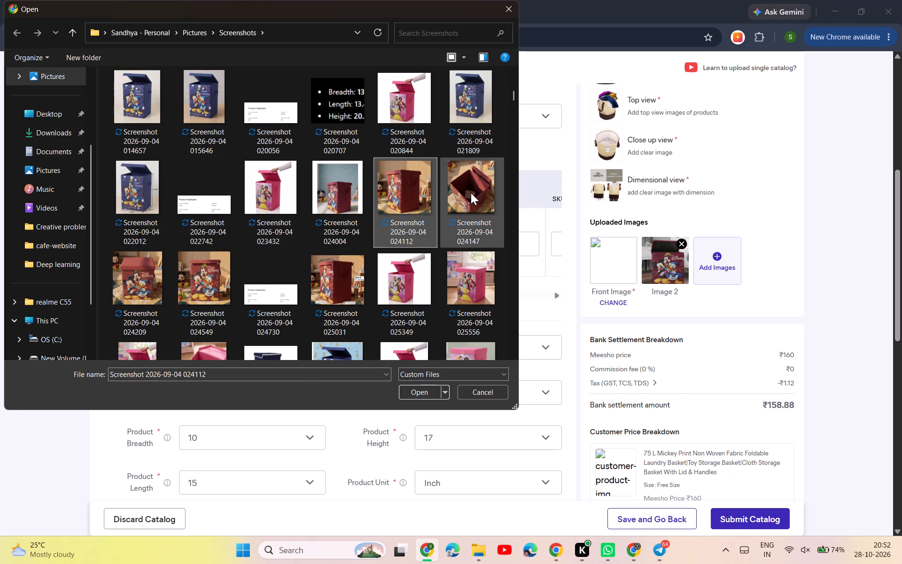
left_click(471, 193, "ctrl")
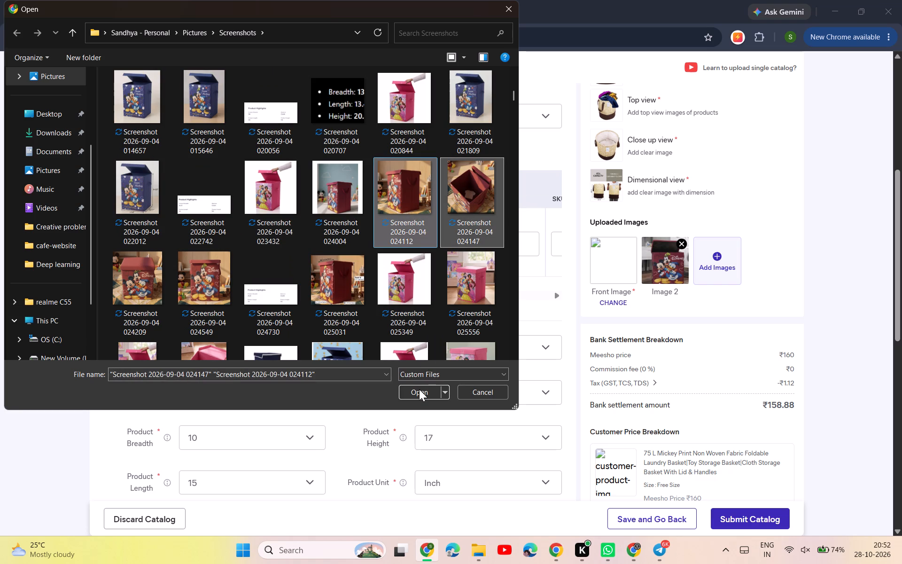
left_click(418, 389)
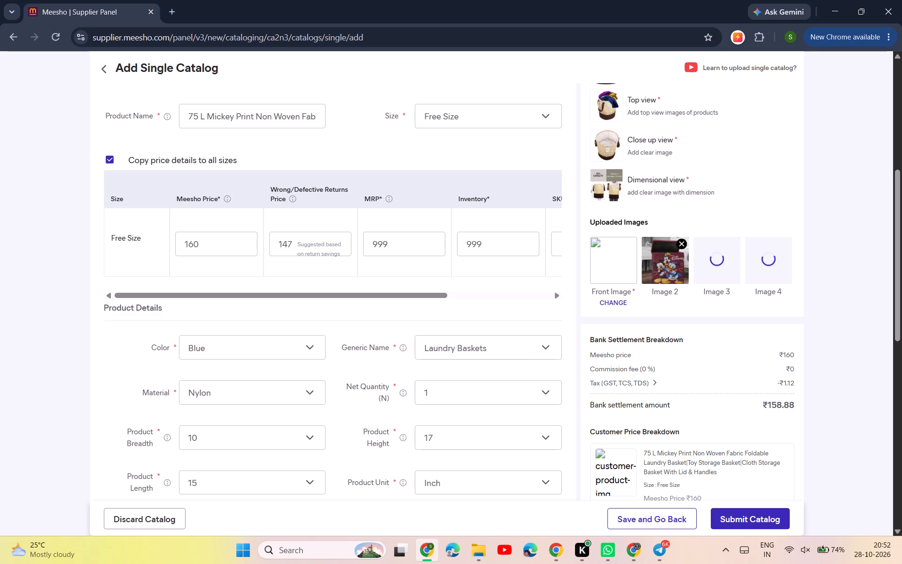
left_click(617, 265)
scroll(632, 378, "down", 1)
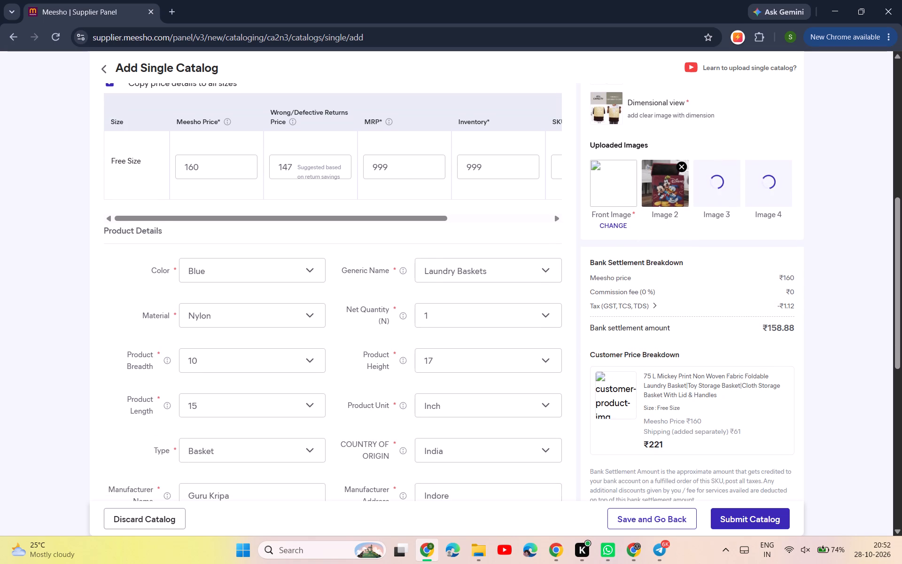
left_click(610, 227)
scroll(264, 274, "down", 2)
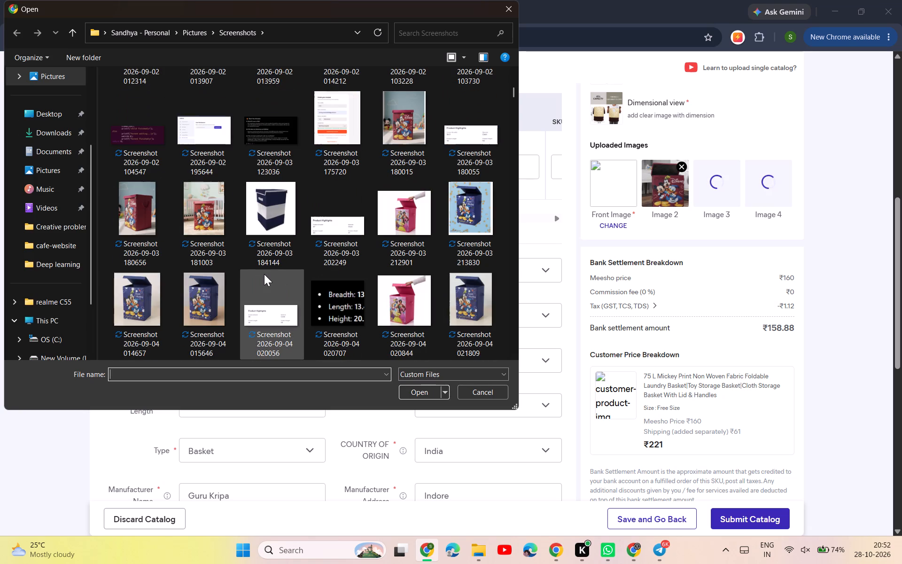
left_click(218, 228)
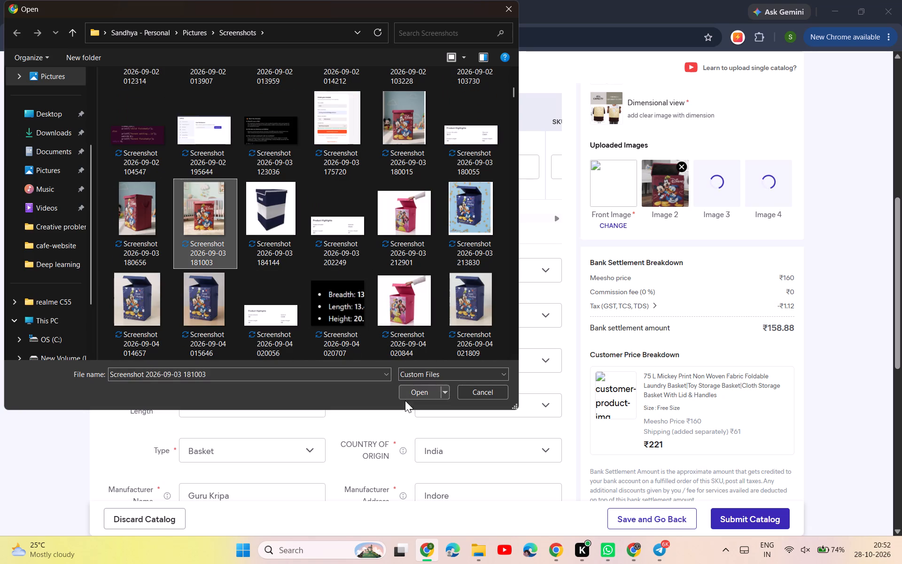
left_click(419, 392)
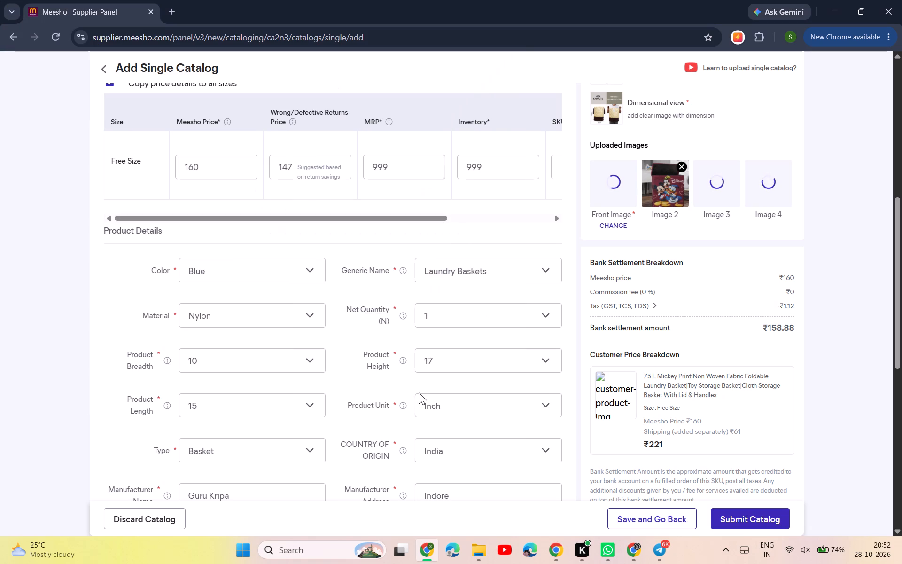
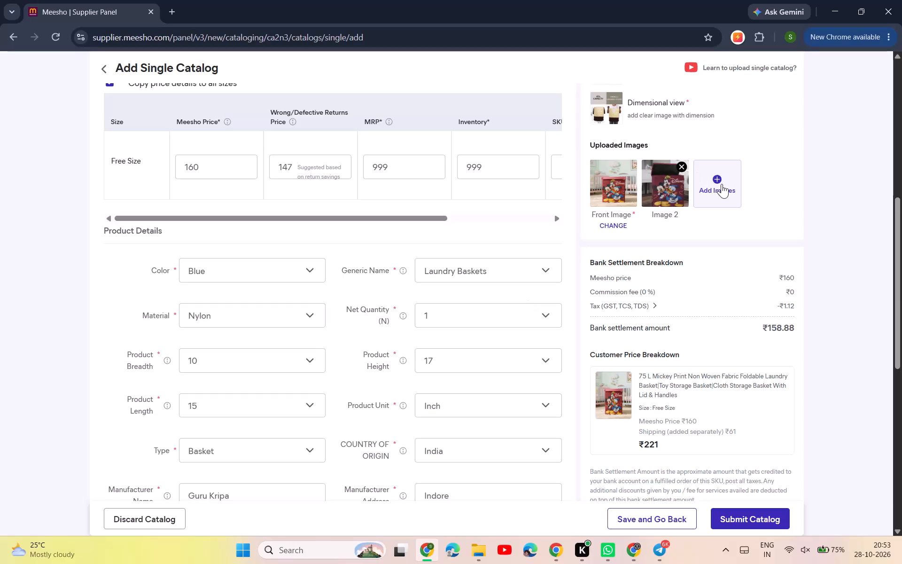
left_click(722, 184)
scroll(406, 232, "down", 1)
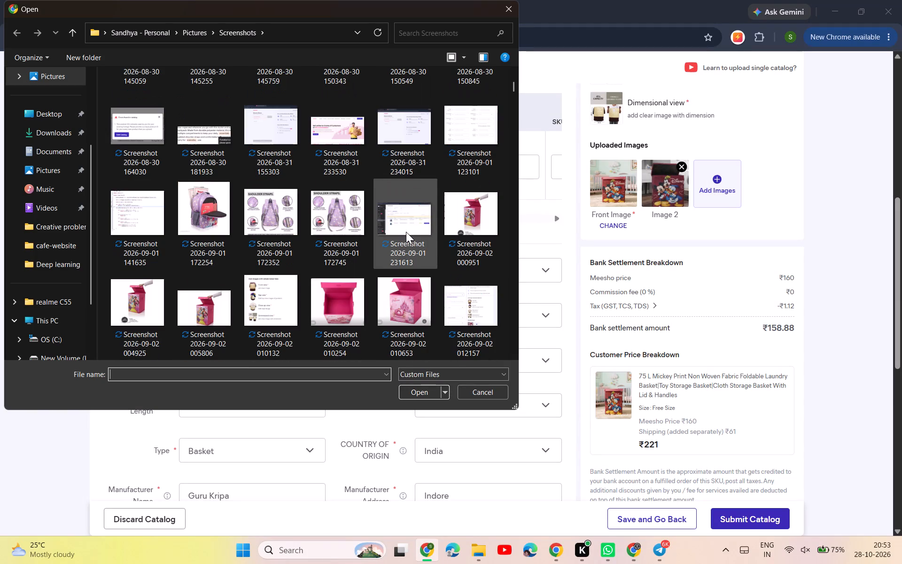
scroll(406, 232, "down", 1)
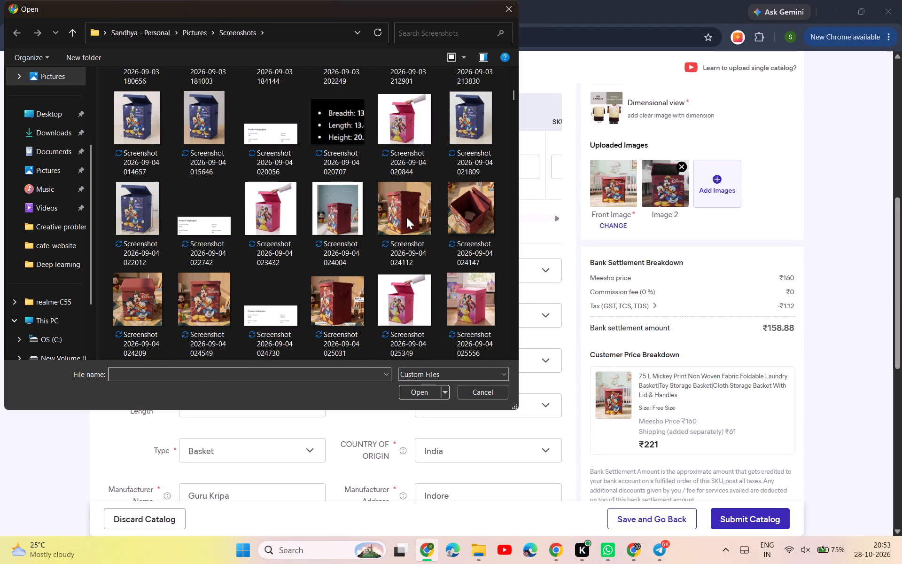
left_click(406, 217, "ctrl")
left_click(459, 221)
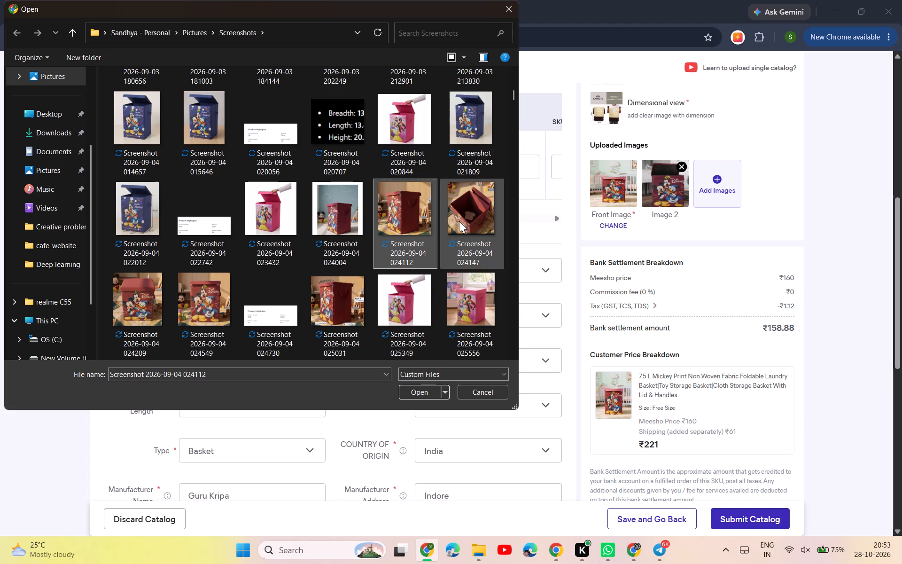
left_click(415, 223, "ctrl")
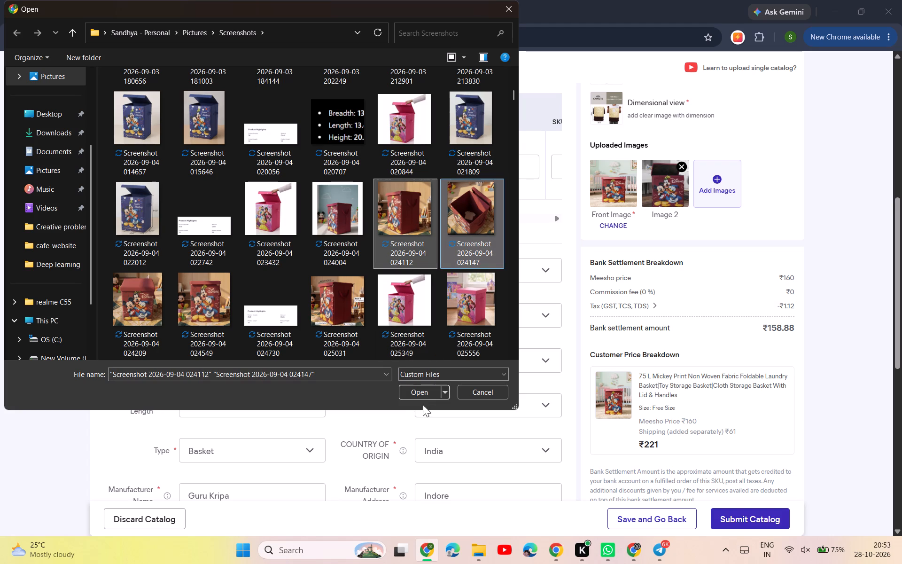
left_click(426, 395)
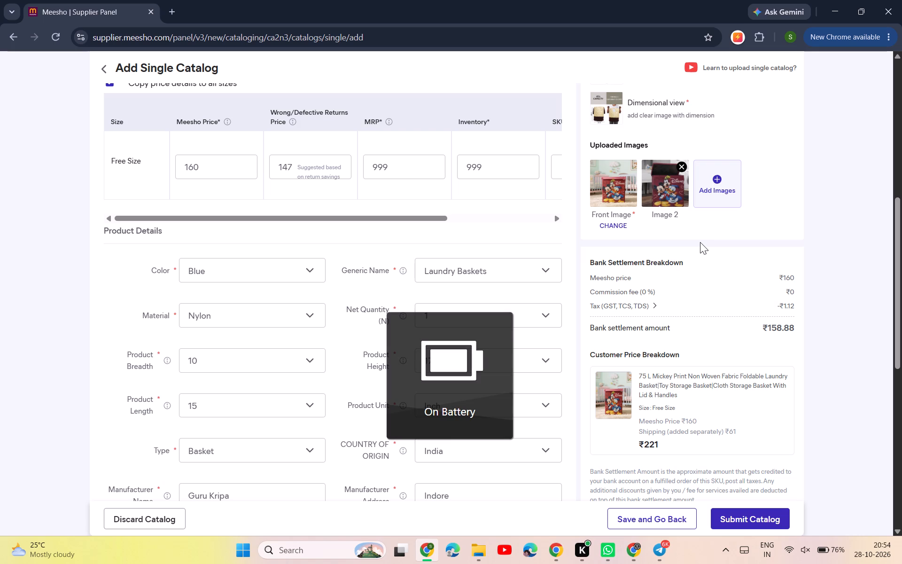
left_click(723, 181)
left_click(716, 186)
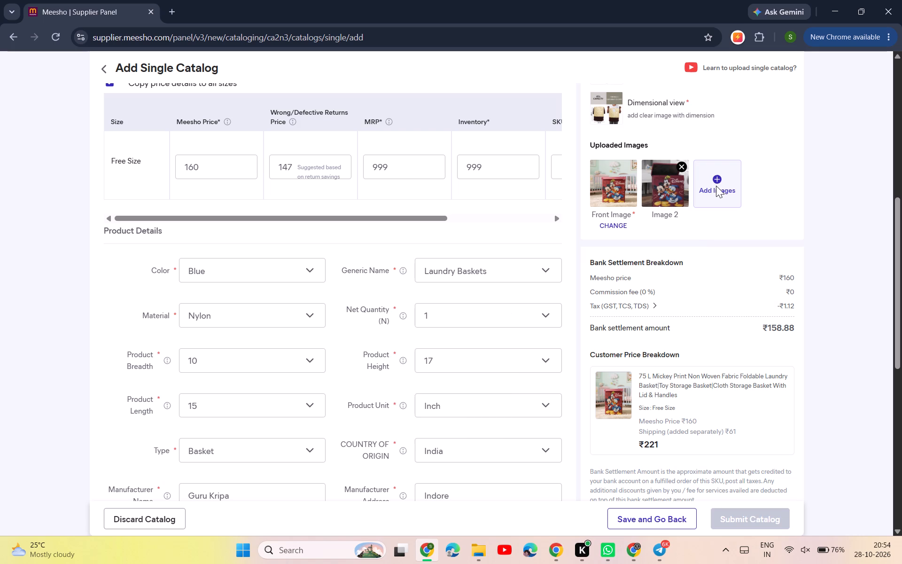
left_click(718, 176)
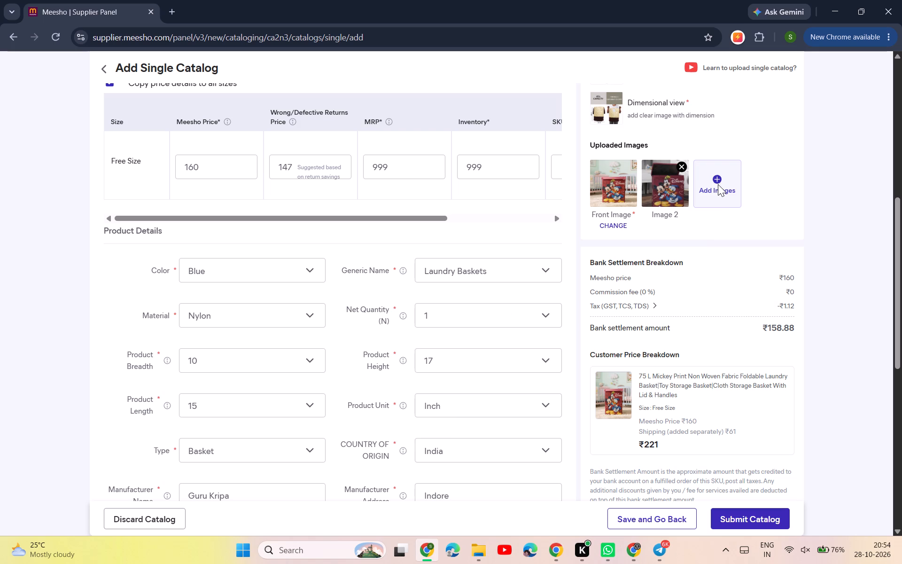
left_click(718, 184)
left_click(599, 247)
scroll(599, 247, "up", 1)
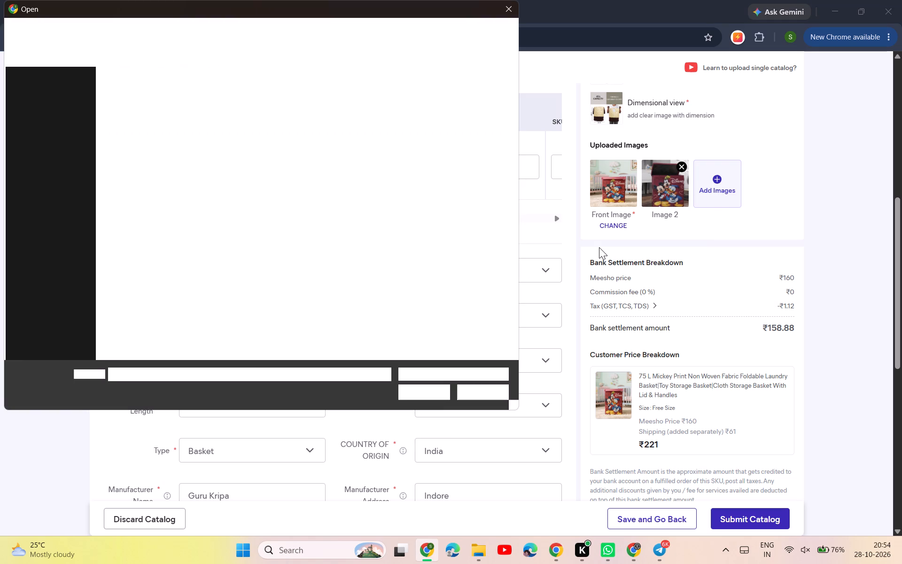
scroll(599, 247, "up", 1)
scroll(385, 234, "down", 8)
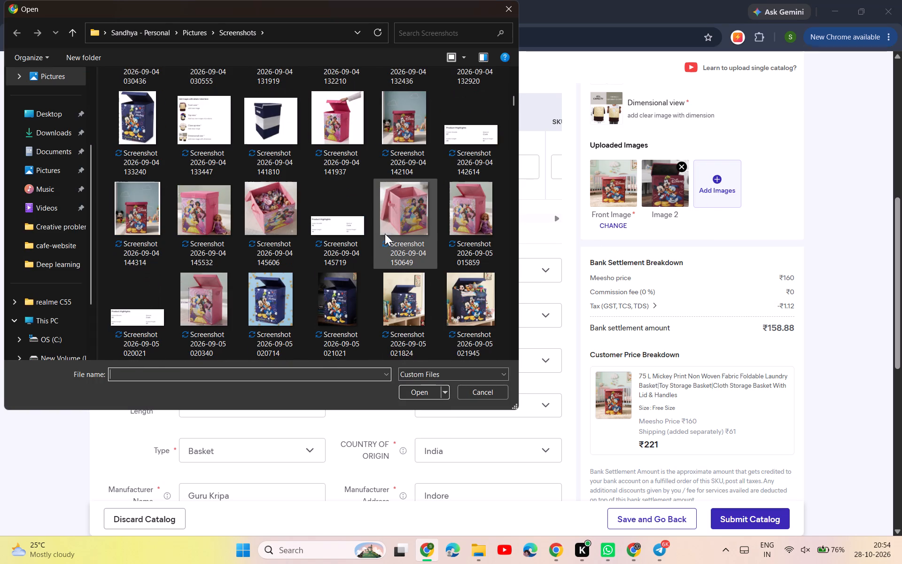
scroll(385, 234, "down", 2)
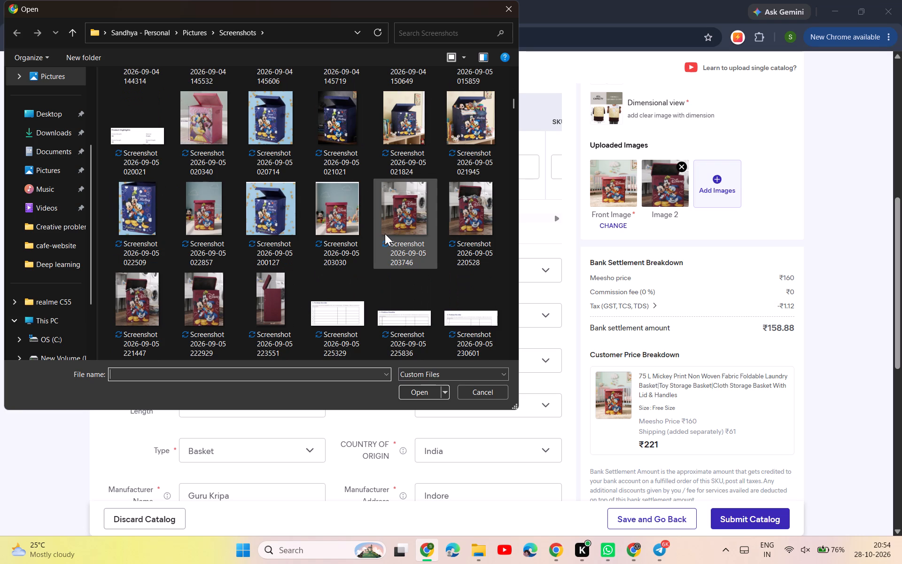
scroll(385, 234, "down", 1)
scroll(385, 234, "up", 2)
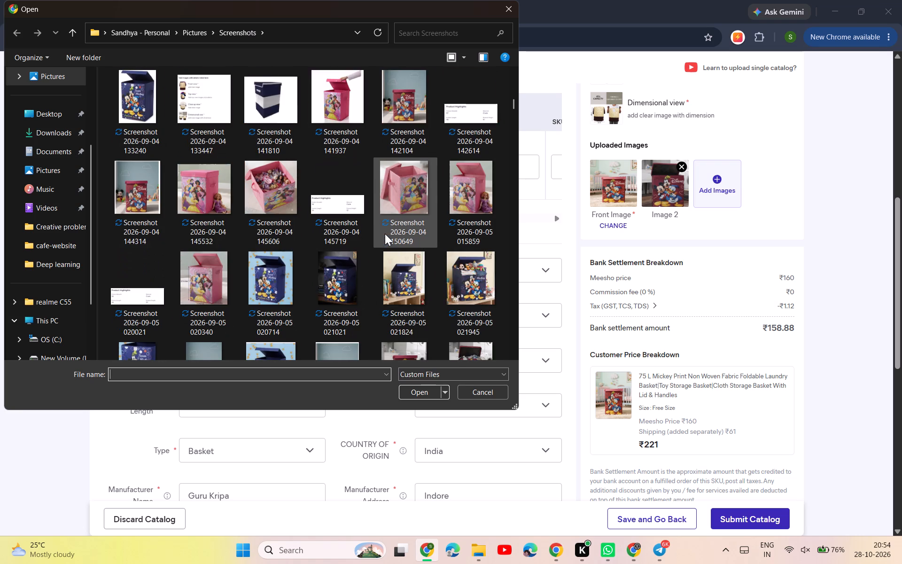
scroll(385, 234, "up", 1)
scroll(385, 234, "down", 1)
scroll(385, 234, "up", 1)
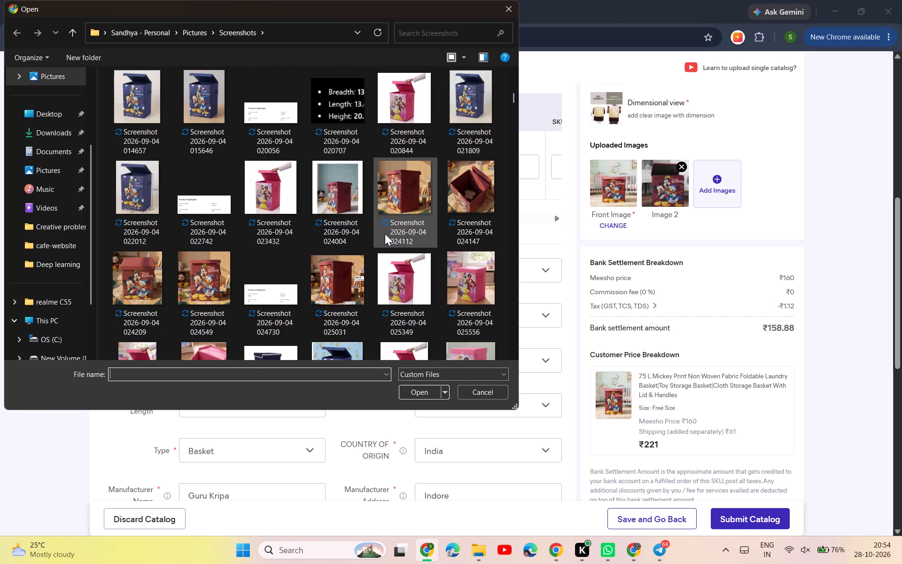
left_click(404, 192, "ctrl")
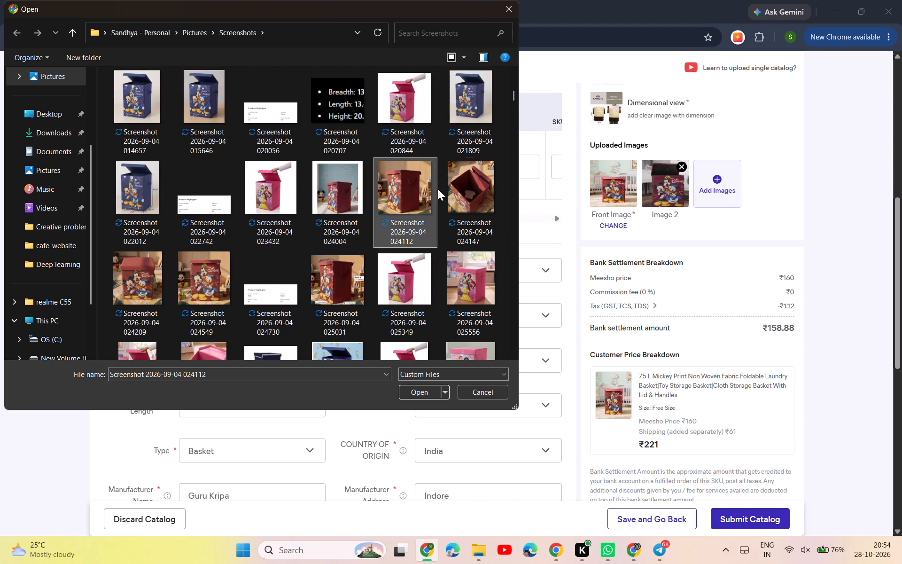
left_click(471, 178, "ctrl")
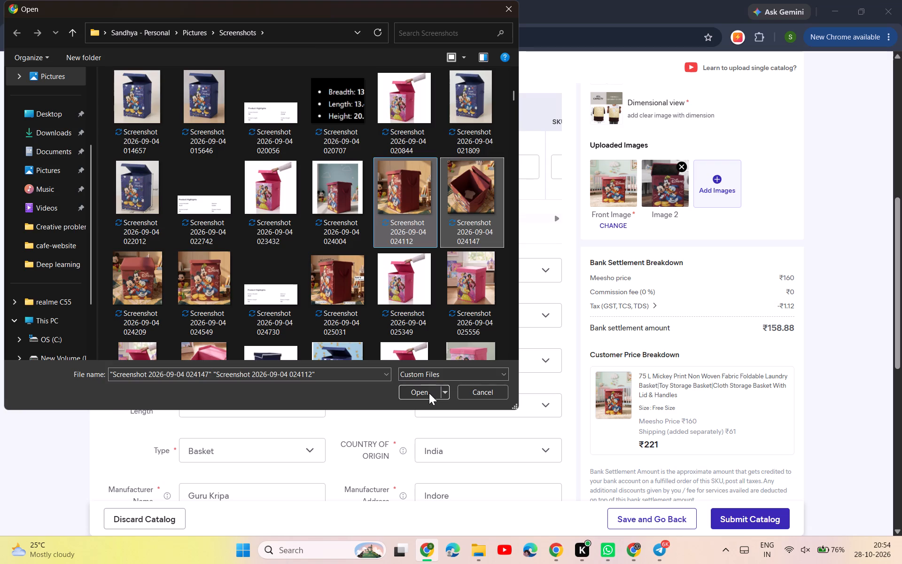
left_click(429, 393)
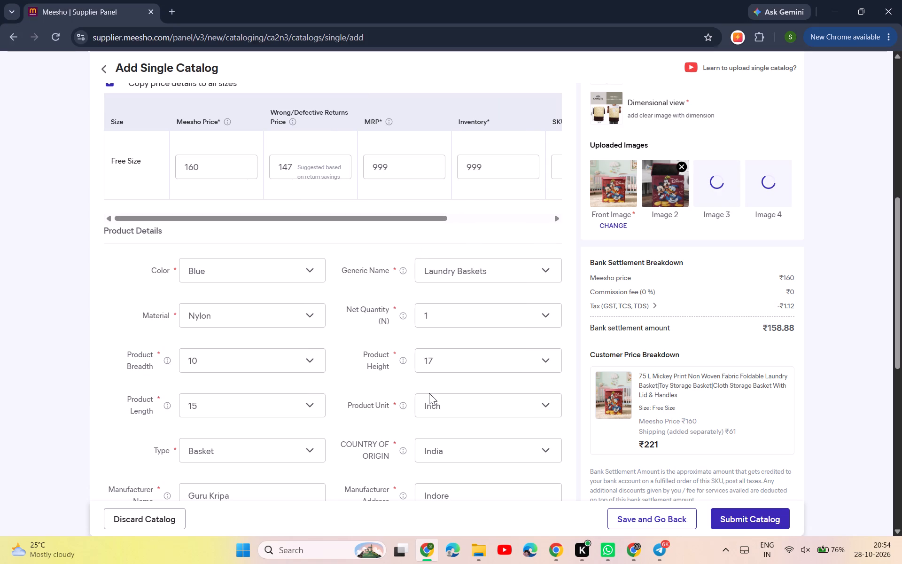
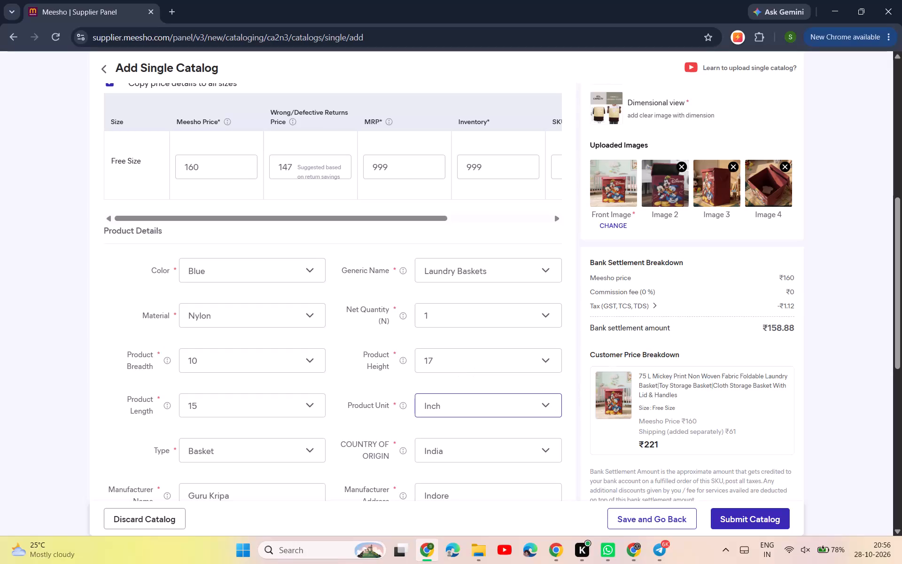
Remove the second product image, showing the maroon Mickey basket with its lid open, from the catalog's uploaded images.
scroll(557, 340, "down", 2)
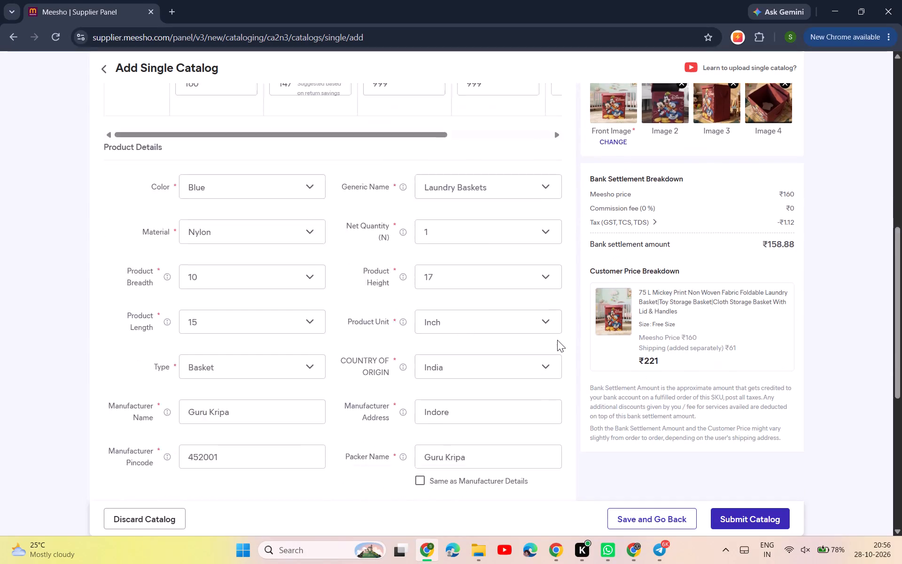
scroll(557, 340, "up", 2)
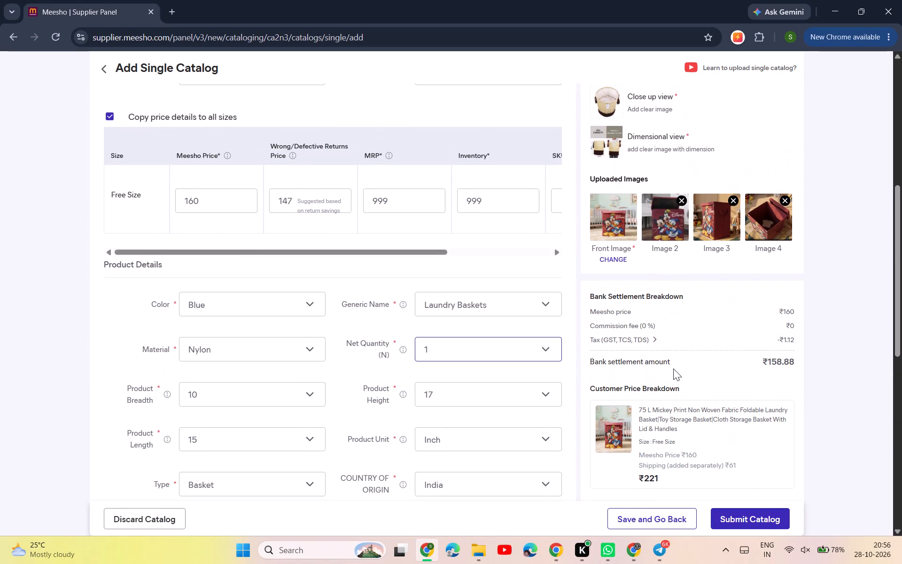
left_click(680, 201)
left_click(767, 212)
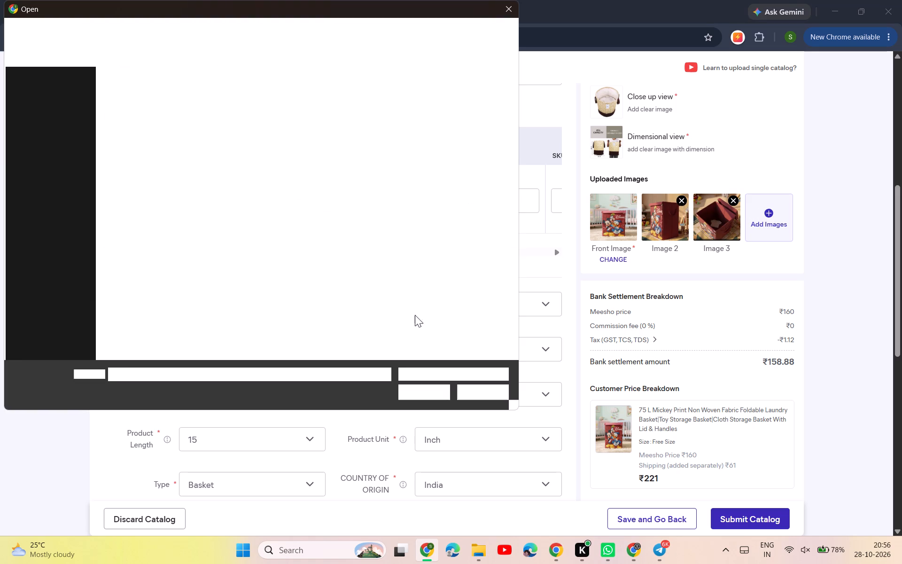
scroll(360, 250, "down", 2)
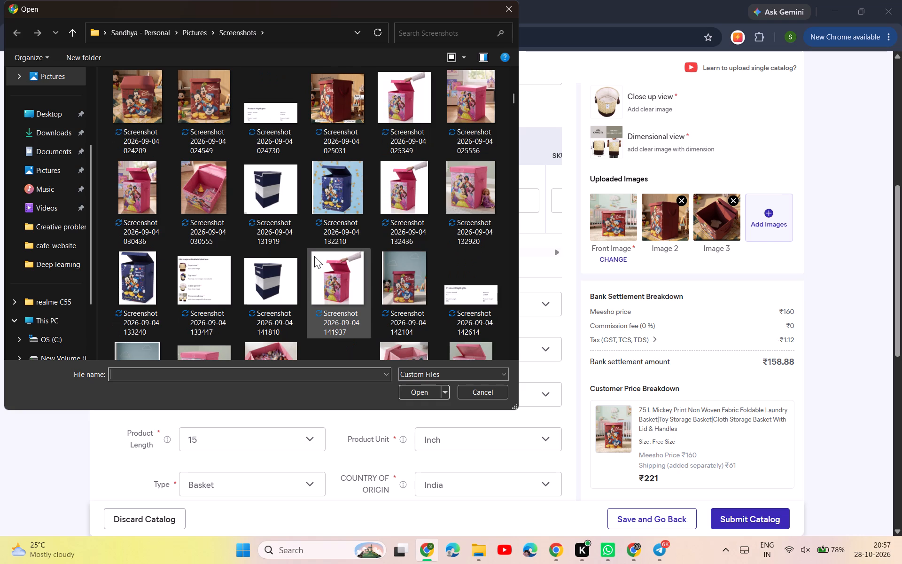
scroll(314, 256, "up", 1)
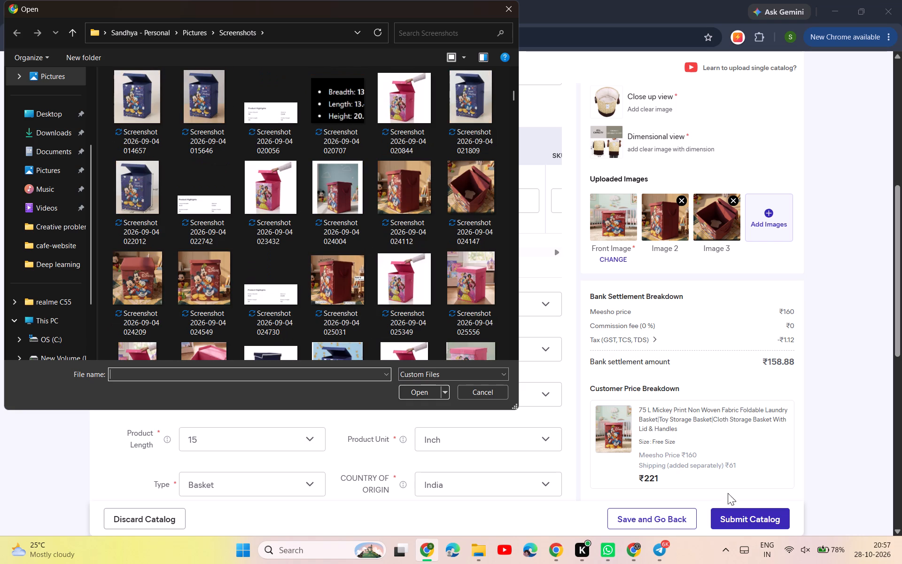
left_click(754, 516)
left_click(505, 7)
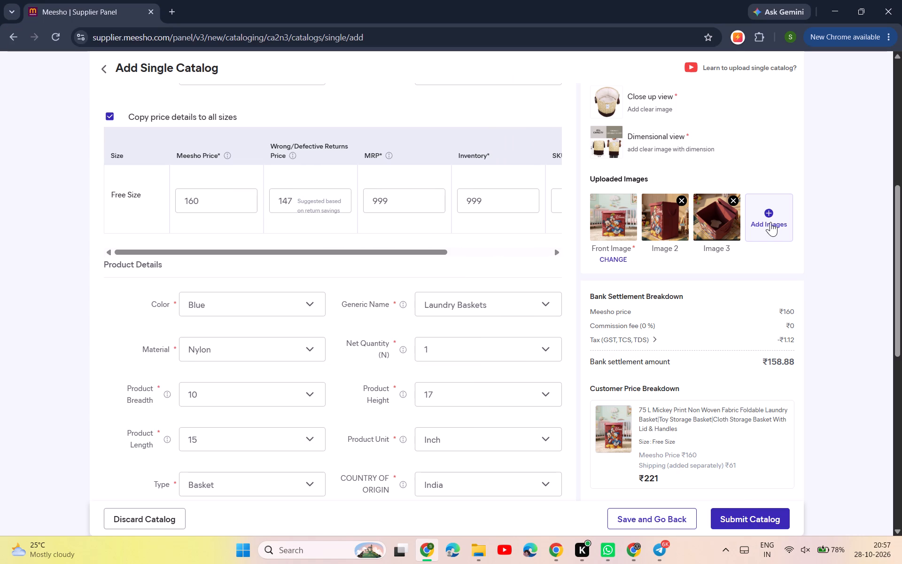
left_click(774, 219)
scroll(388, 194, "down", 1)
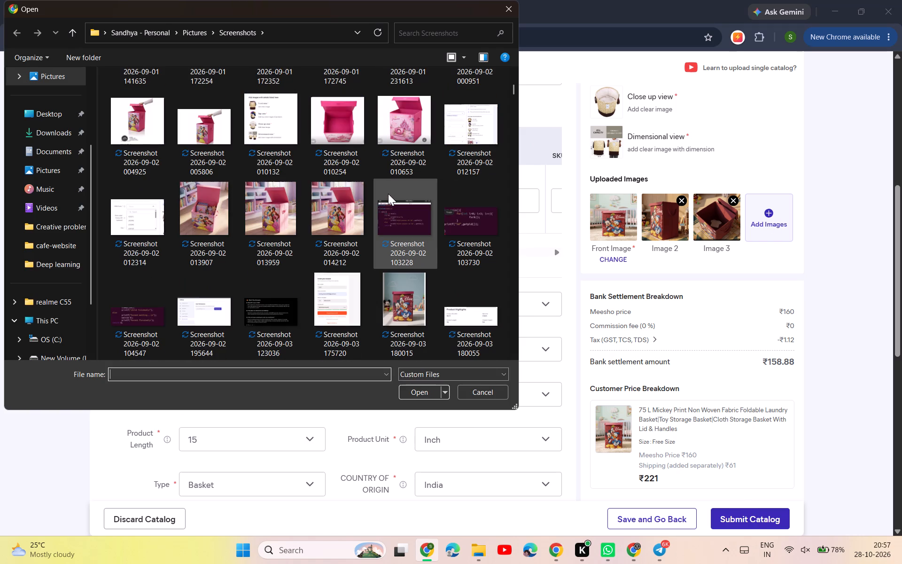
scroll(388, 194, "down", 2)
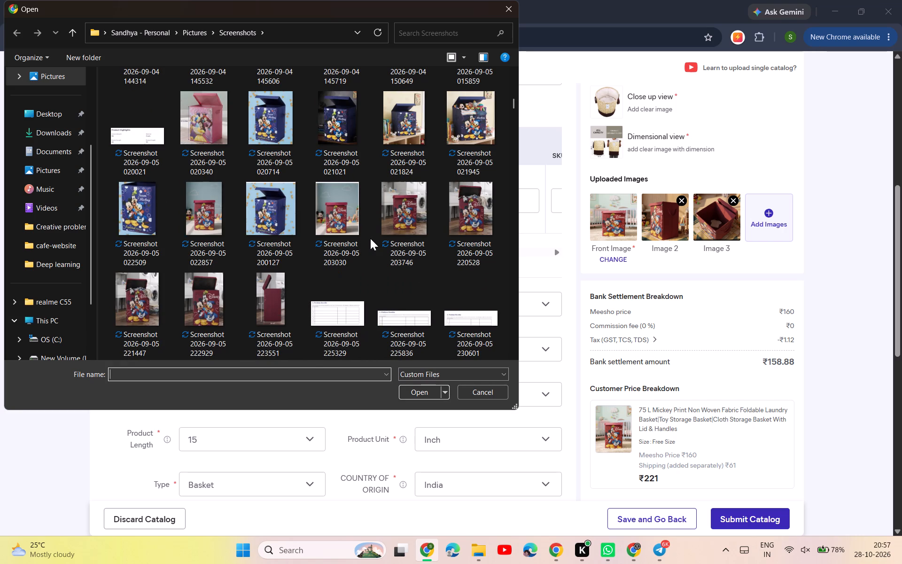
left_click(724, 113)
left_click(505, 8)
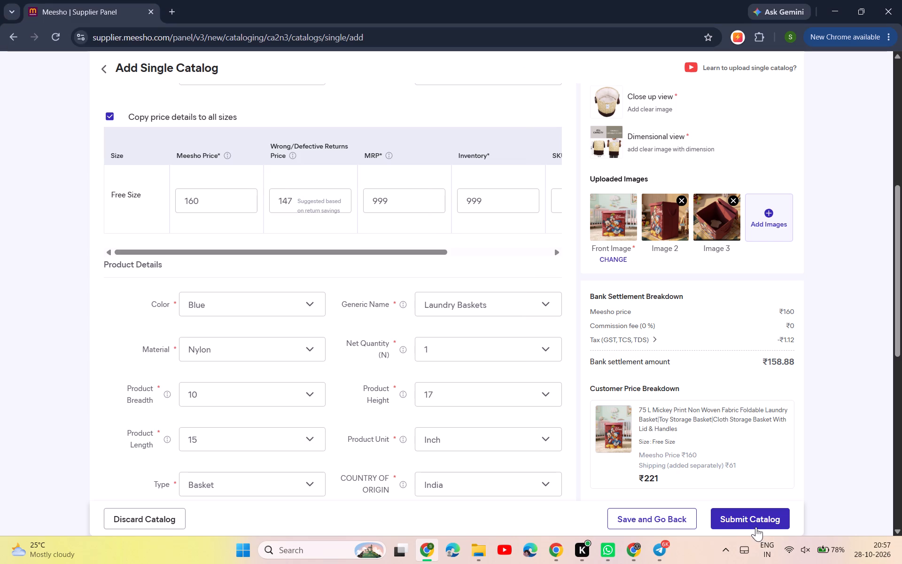
Submit the catalog and clear the brand flag on each "Mickey" in the product name and description, keeping the word itself.
left_click(755, 524)
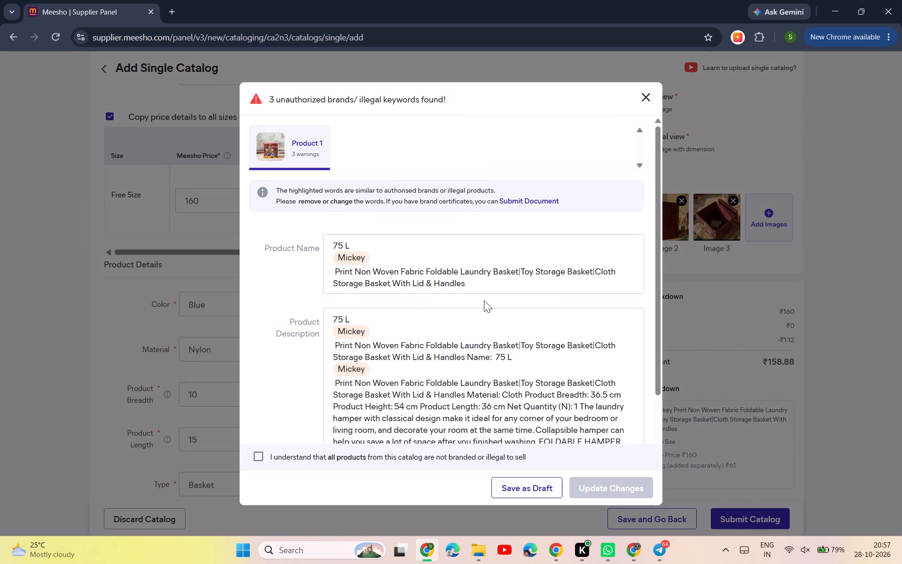
left_click(365, 263)
key("backslash")
key("Return")
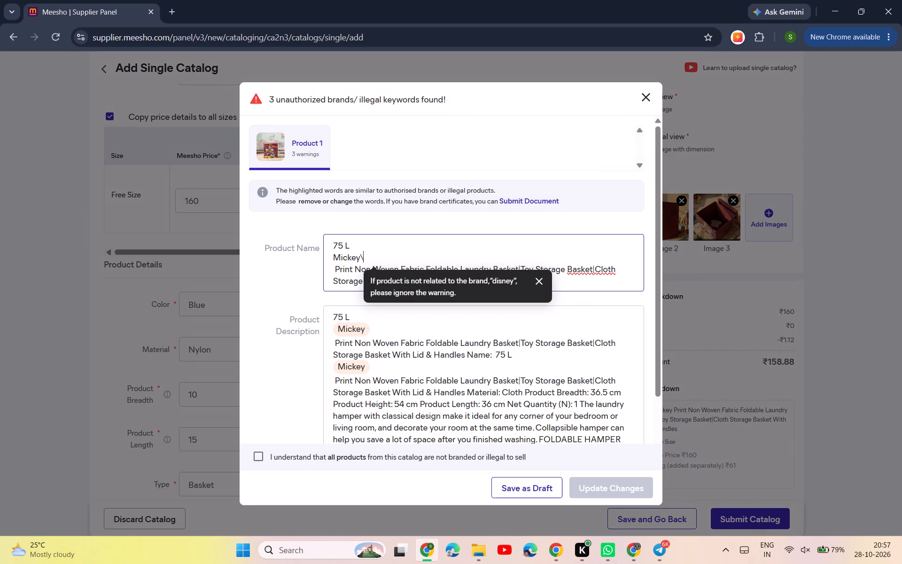
key("BackSpace")
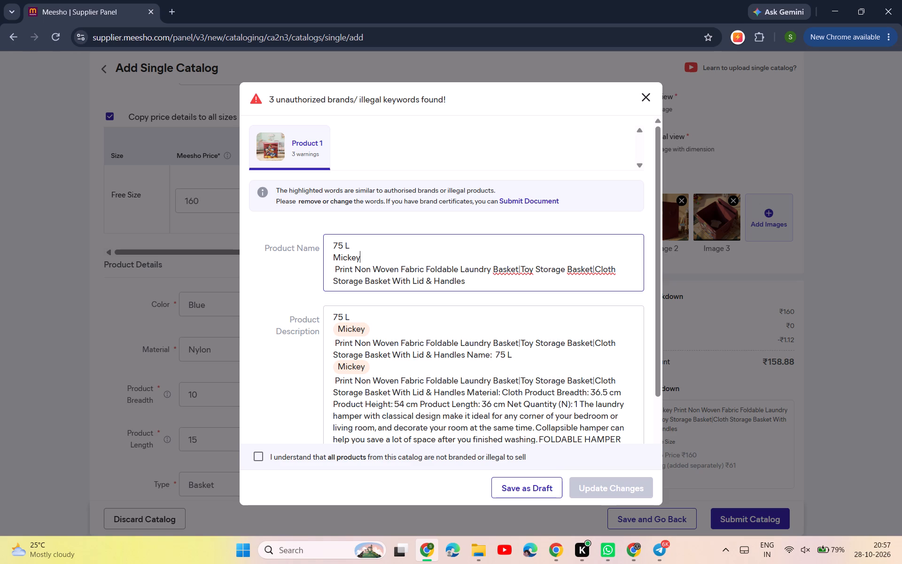
left_click(370, 330)
key("backslash")
key("BackSpace")
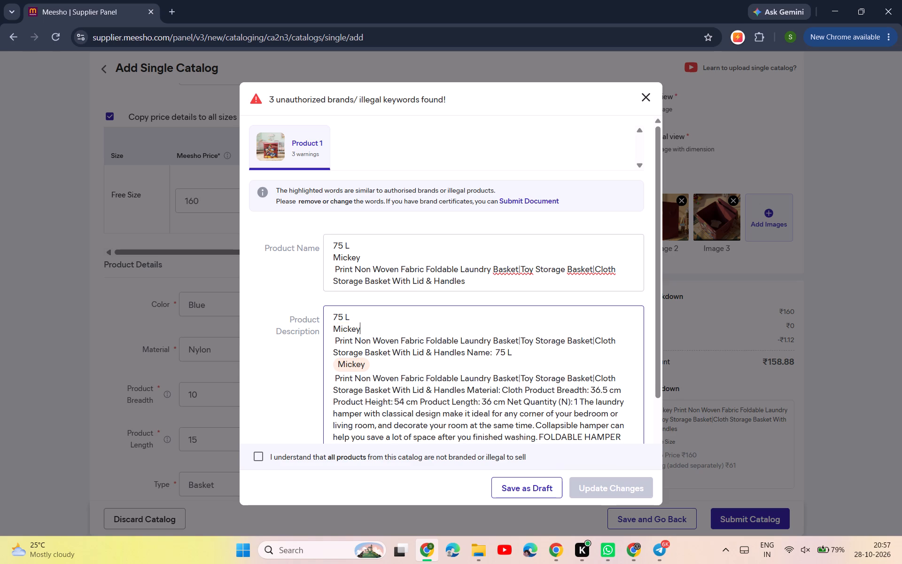
left_click(368, 364)
key("backslash")
key("BackSpace")
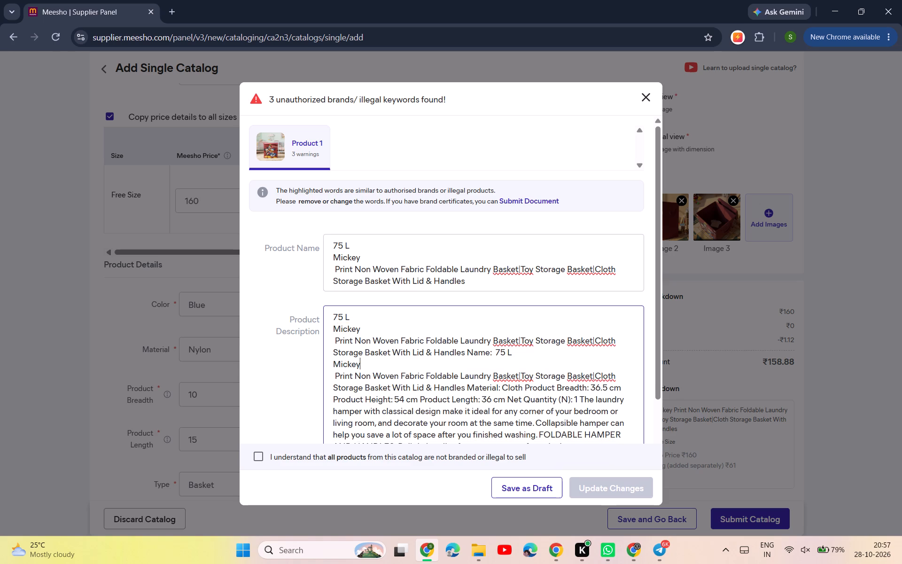
Acknowledge that all products are not branded or illegal to sell, update the changes, and send the catalog for quality check.
scroll(415, 372, "down", 3)
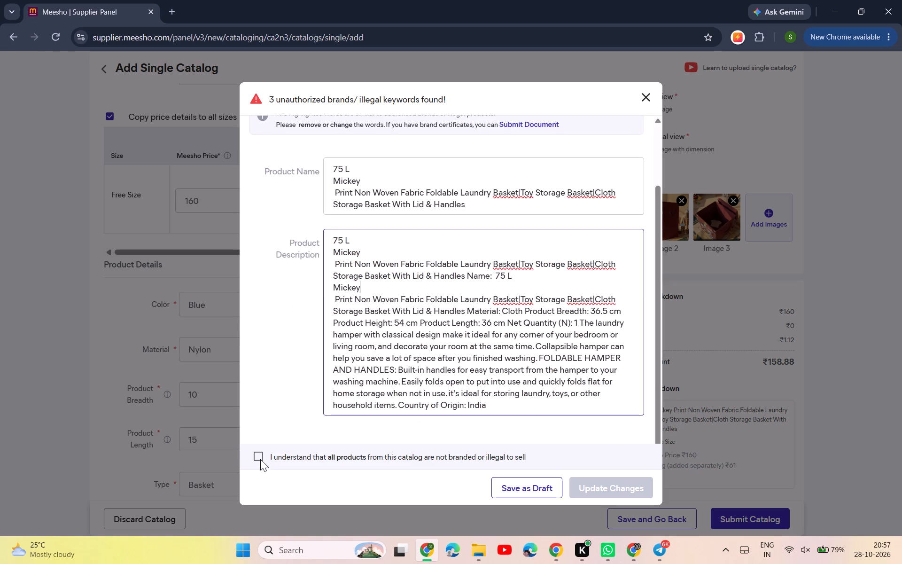
left_click(260, 459)
left_click(609, 489)
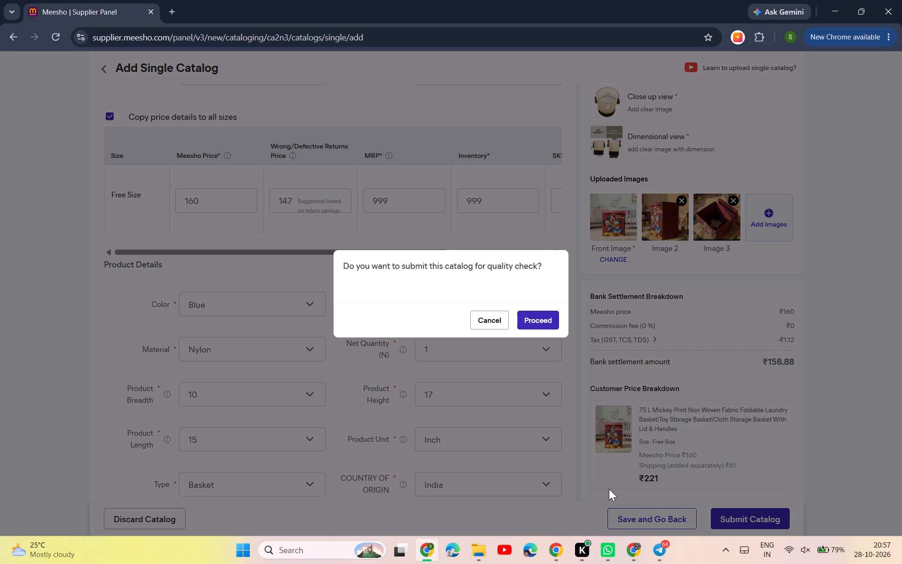
left_click(533, 322)
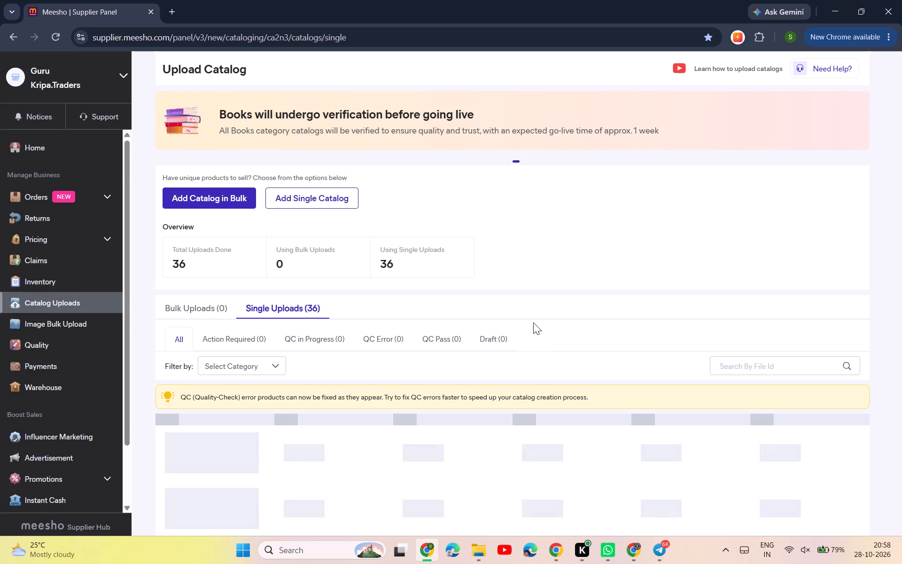
Examine the single uploads list for the laundry basket catalogs and their QC statuses.
scroll(441, 286, "down", 3)
scroll(441, 286, "up", 2)
scroll(441, 286, "down", 3)
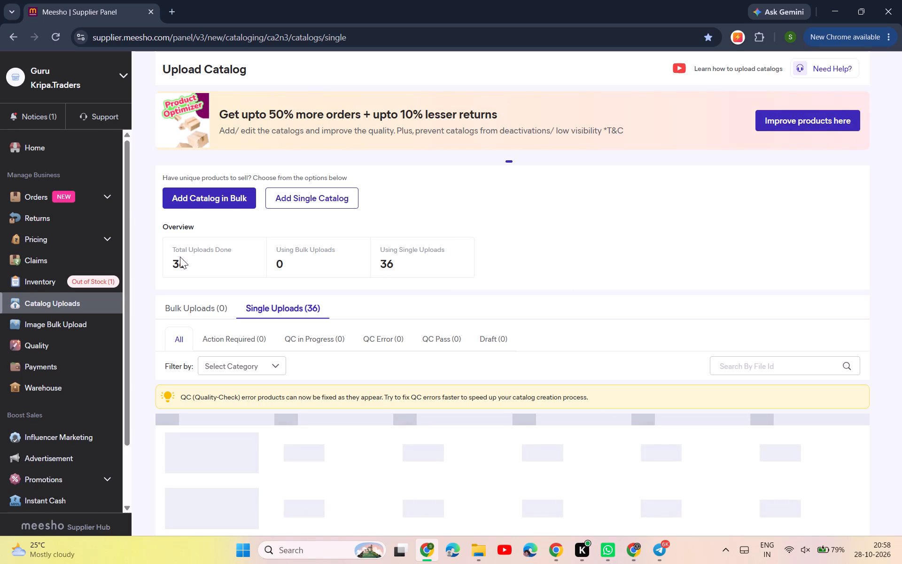
scroll(487, 384, "down", 3)
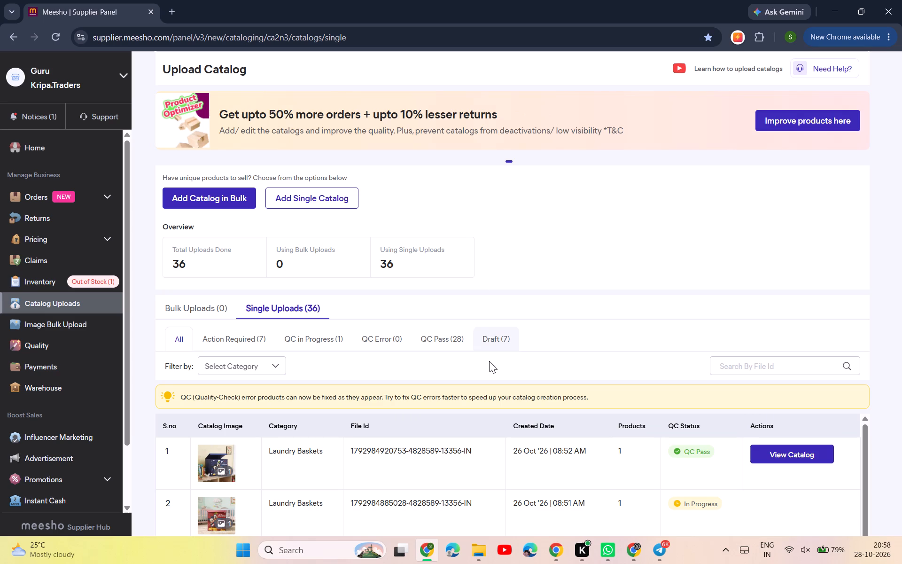
scroll(489, 361, "down", 3)
scroll(422, 443, "down", 4)
scroll(449, 348, "down", 2)
scroll(449, 348, "up", 1)
scroll(388, 206, "up", 1)
scroll(388, 206, "down", 3)
scroll(388, 206, "up", 3)
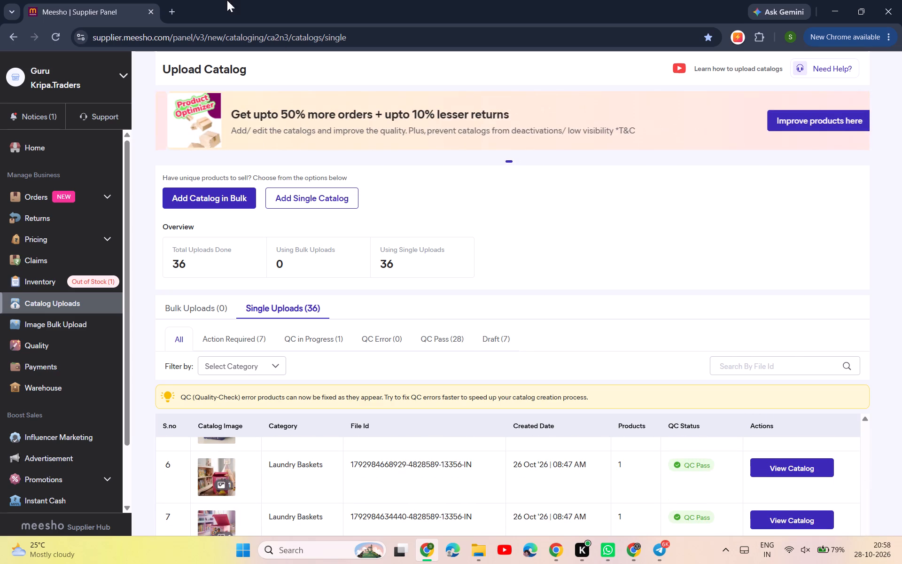
Reload the catalog uploads page and reopen the list of single uploads.
left_click(54, 32)
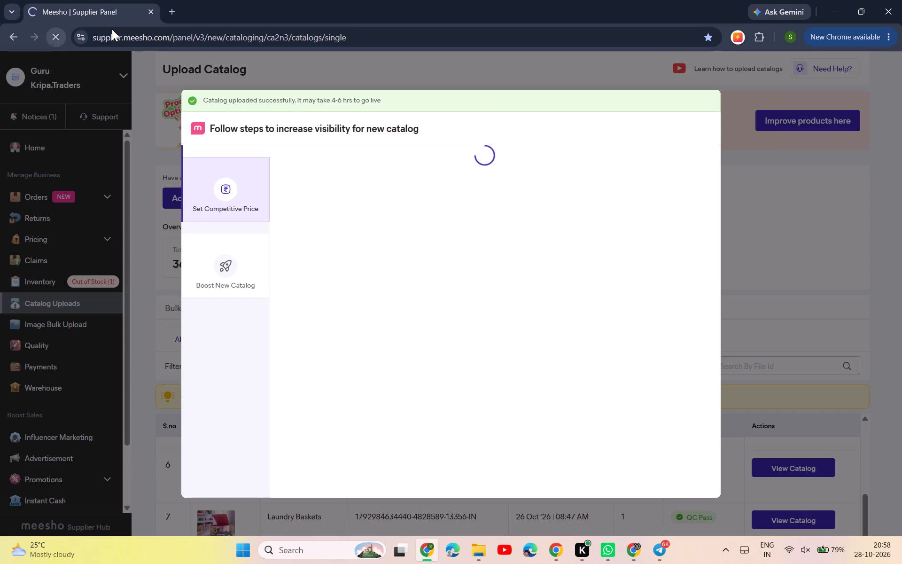
left_click_drag(694, 164, 291, 299)
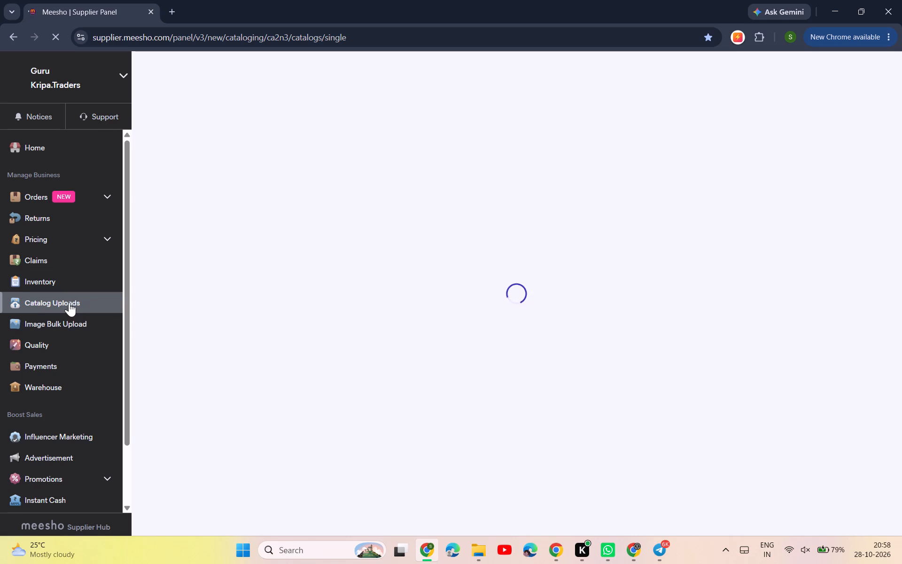
left_click(68, 302)
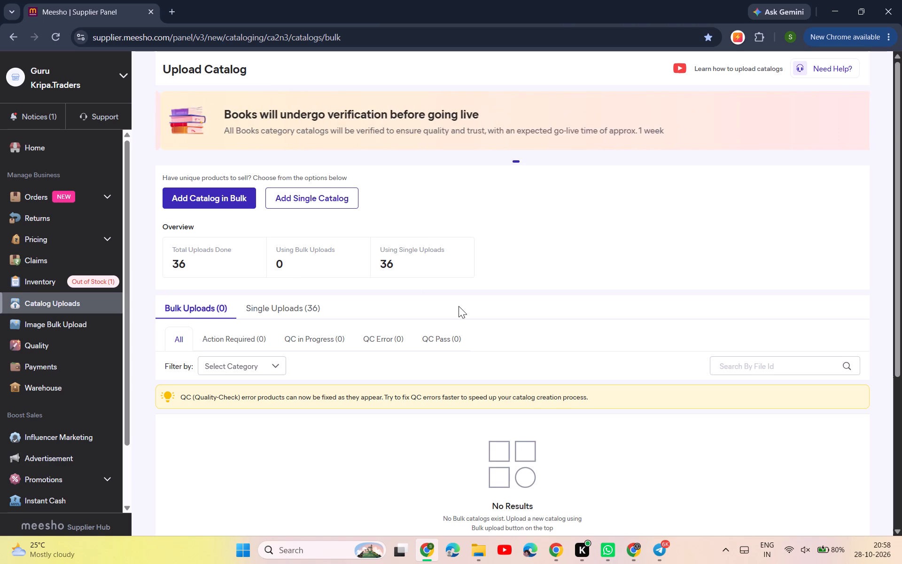
scroll(459, 306, "down", 1)
left_click(295, 271)
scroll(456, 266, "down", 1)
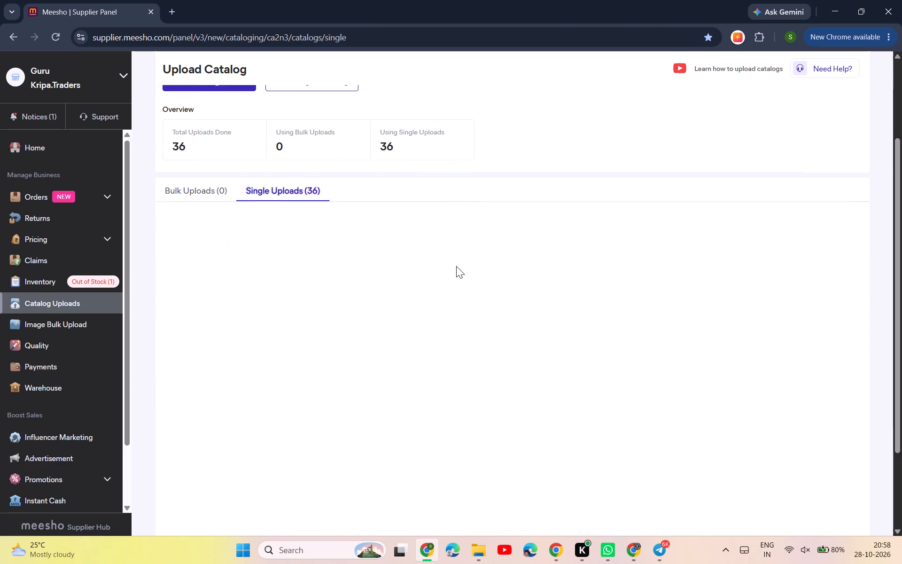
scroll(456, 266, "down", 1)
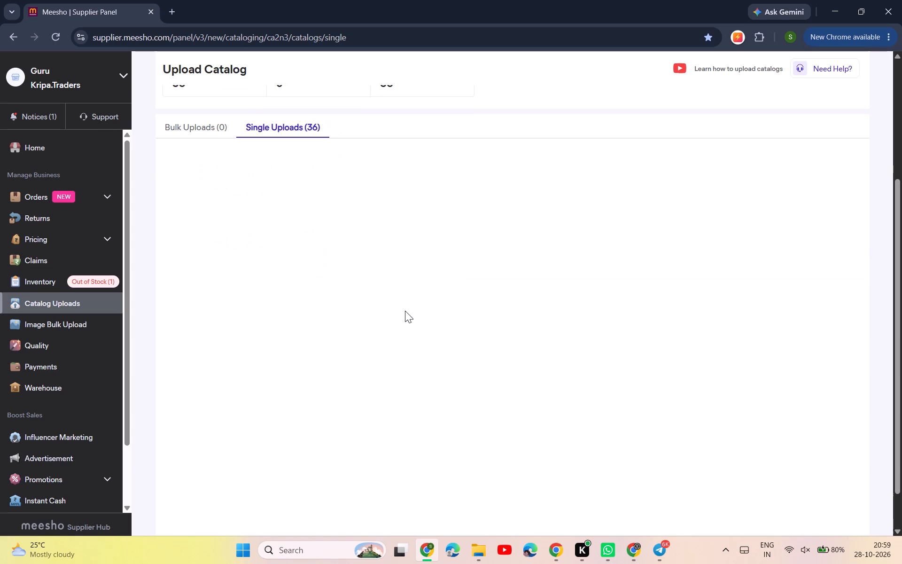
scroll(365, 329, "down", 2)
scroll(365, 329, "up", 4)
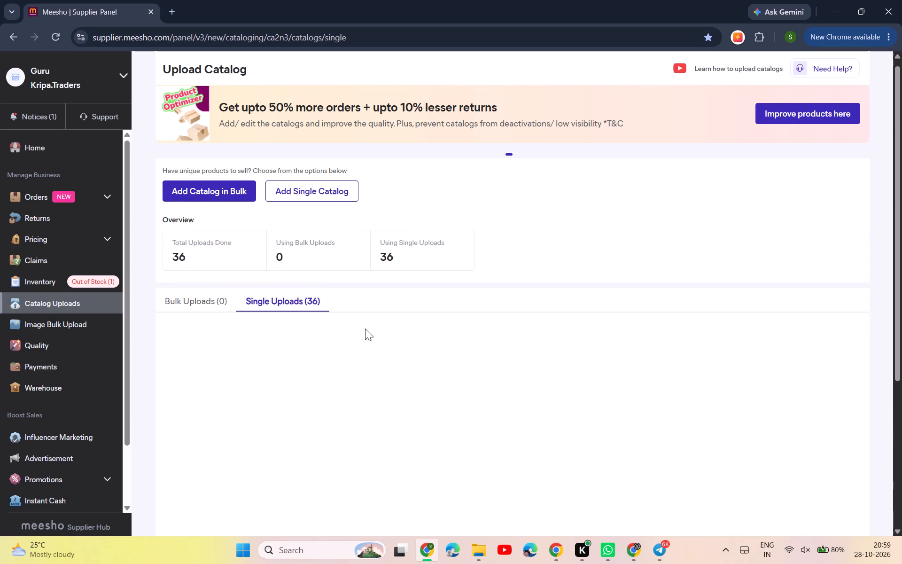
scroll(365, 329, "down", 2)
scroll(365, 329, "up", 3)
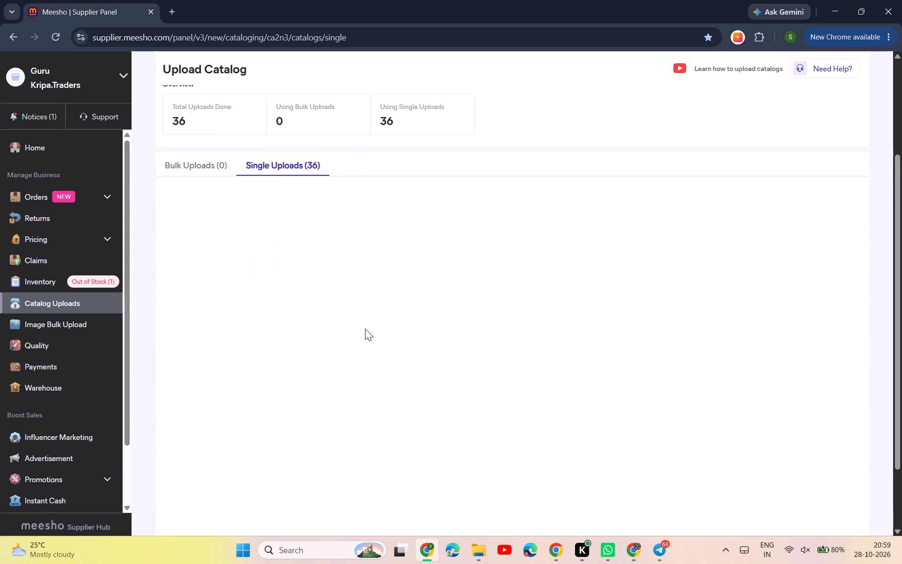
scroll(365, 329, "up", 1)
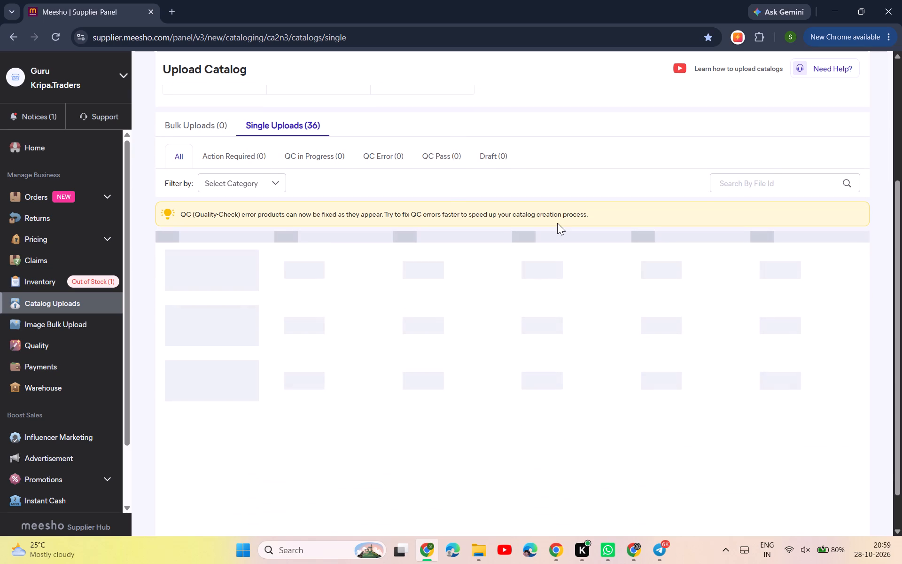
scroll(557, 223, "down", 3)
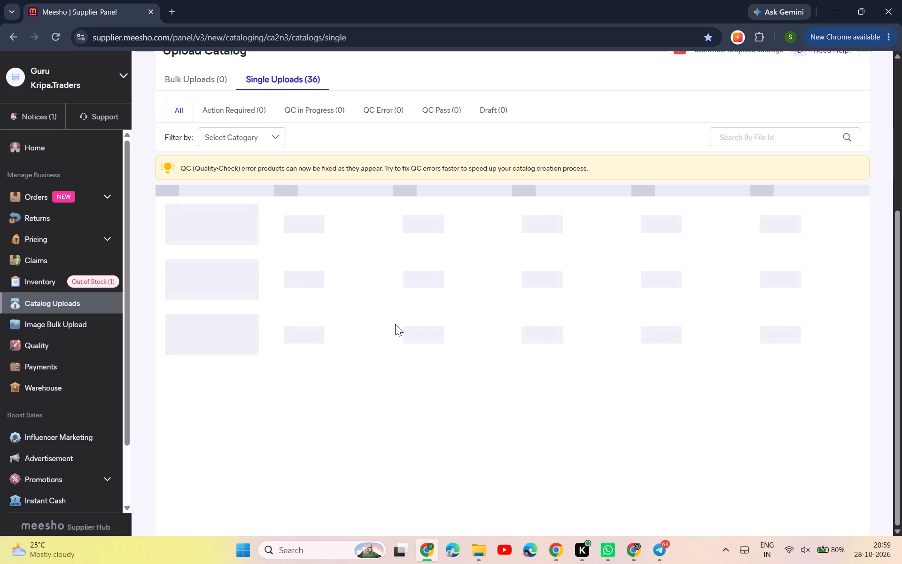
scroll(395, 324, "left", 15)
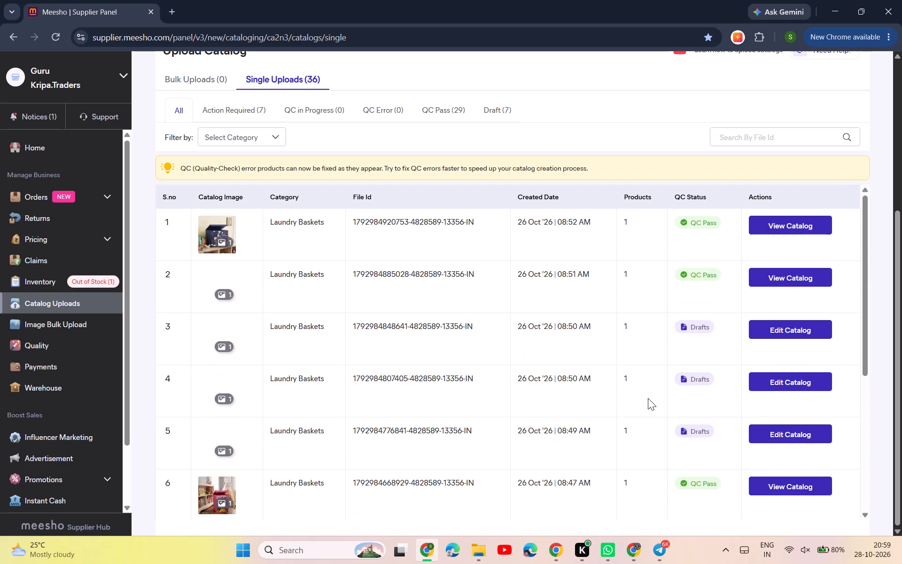
Open the draft laundry basket catalog in row 8 of the single uploads list for editing.
scroll(570, 399, "down", 3)
scroll(657, 380, "down", 1)
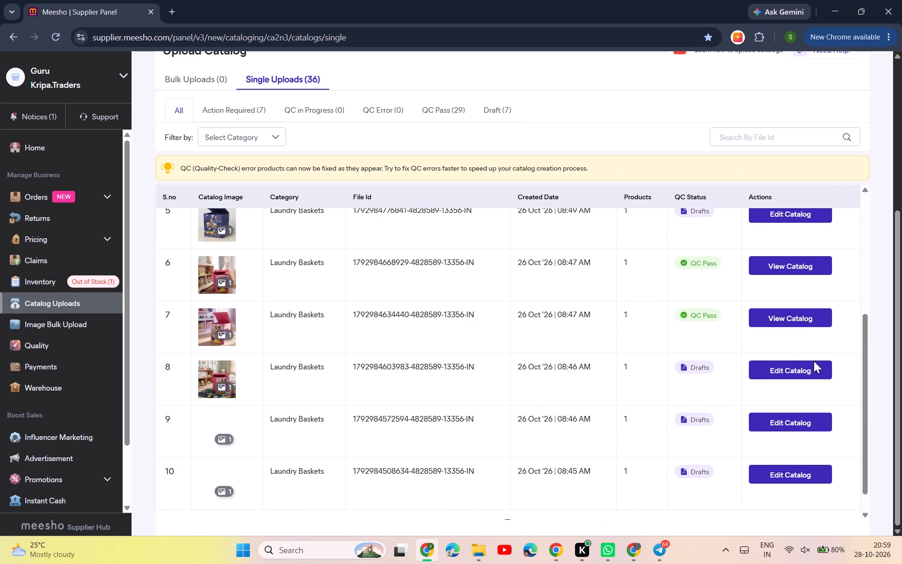
scroll(715, 399, "up", 2)
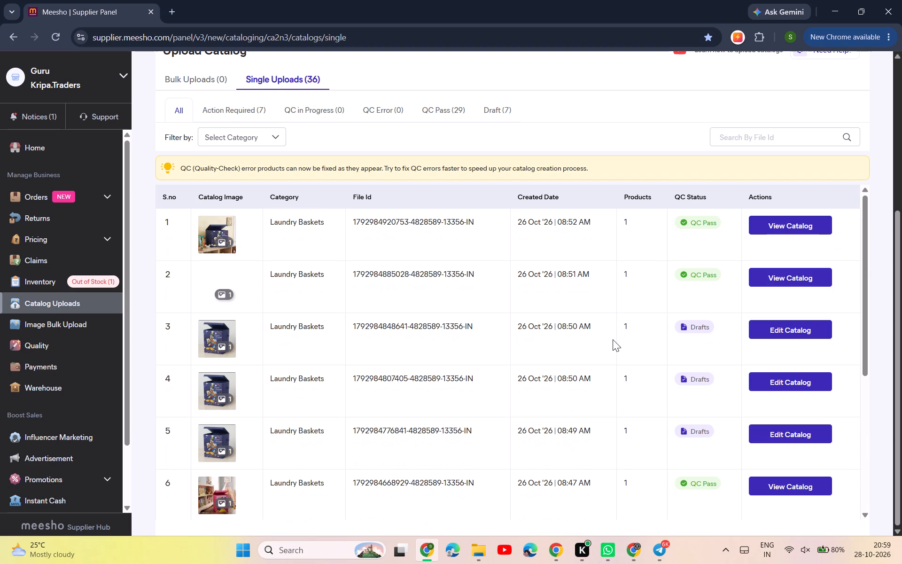
scroll(592, 367, "down", 1)
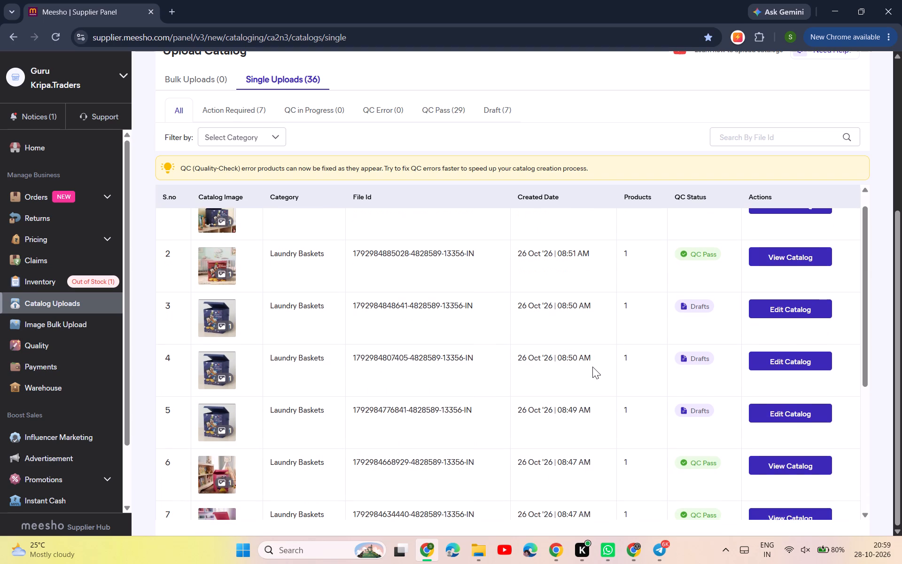
scroll(592, 367, "down", 1)
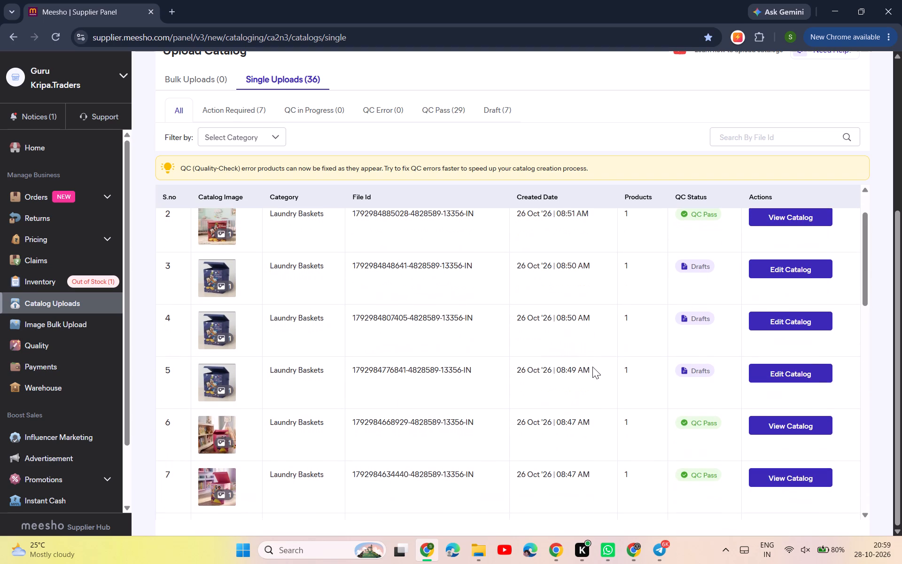
scroll(592, 367, "down", 2)
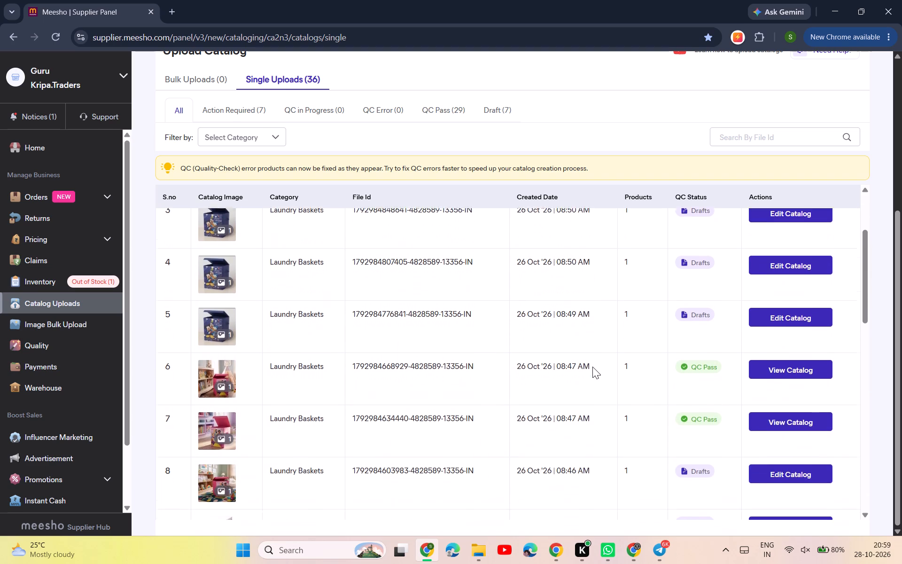
scroll(592, 367, "down", 1)
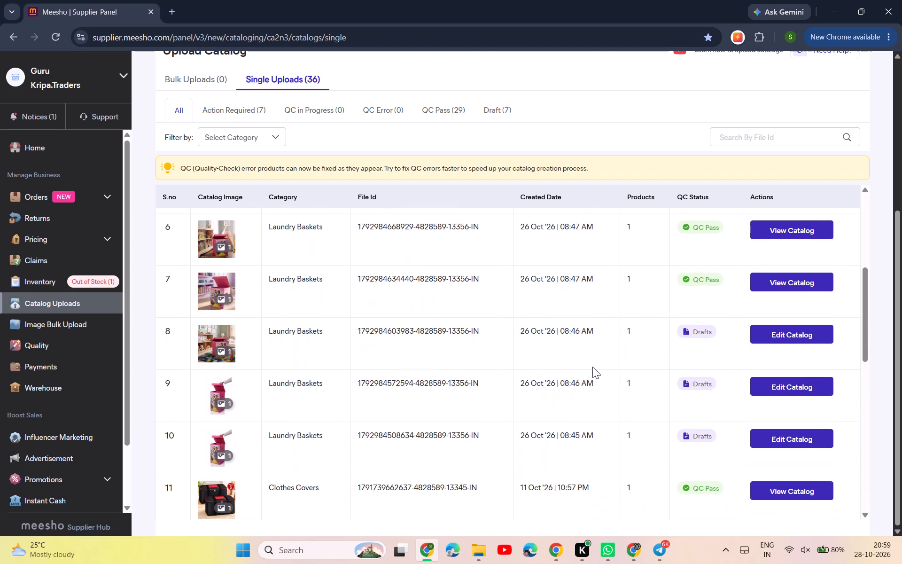
left_click(773, 333)
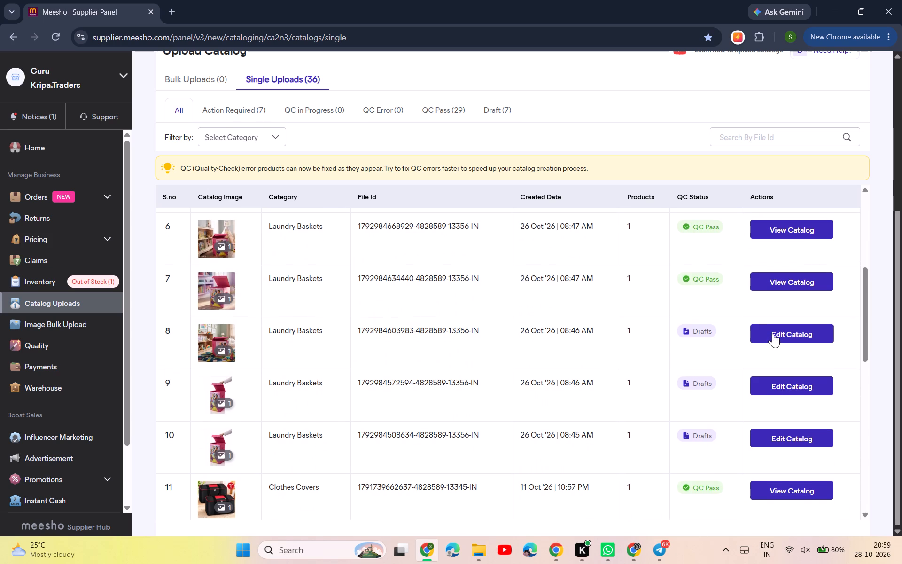
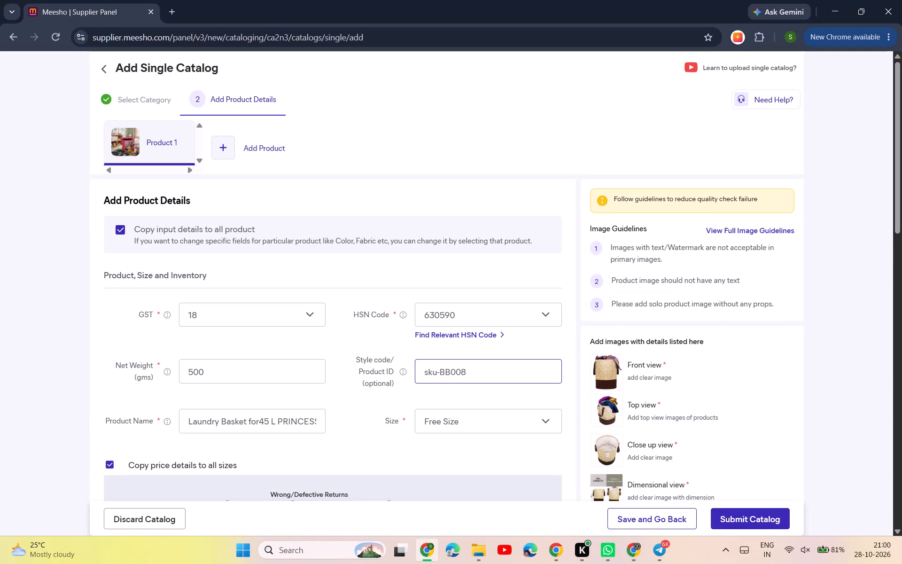
scroll(445, 321, "down", 3)
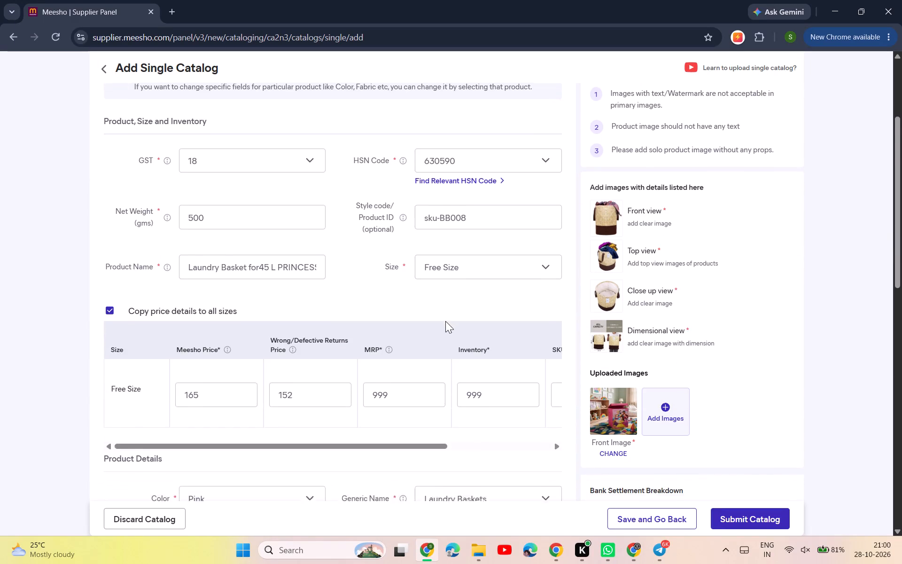
scroll(445, 321, "down", 3)
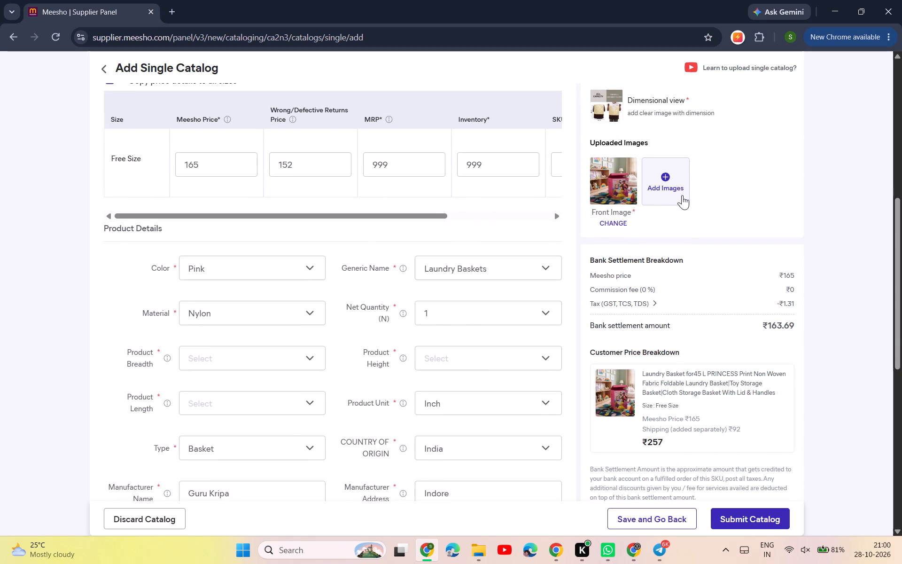
left_click(668, 178)
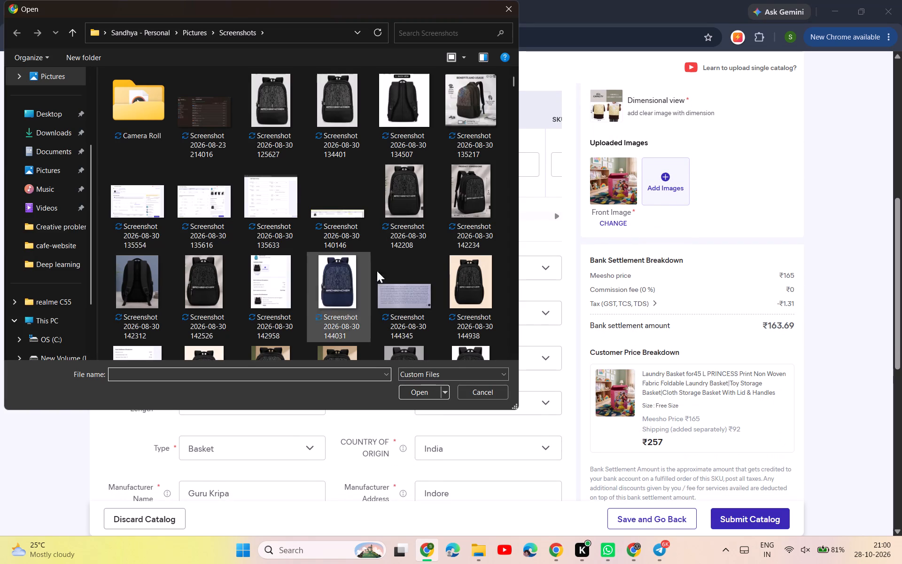
scroll(361, 132, "down", 2)
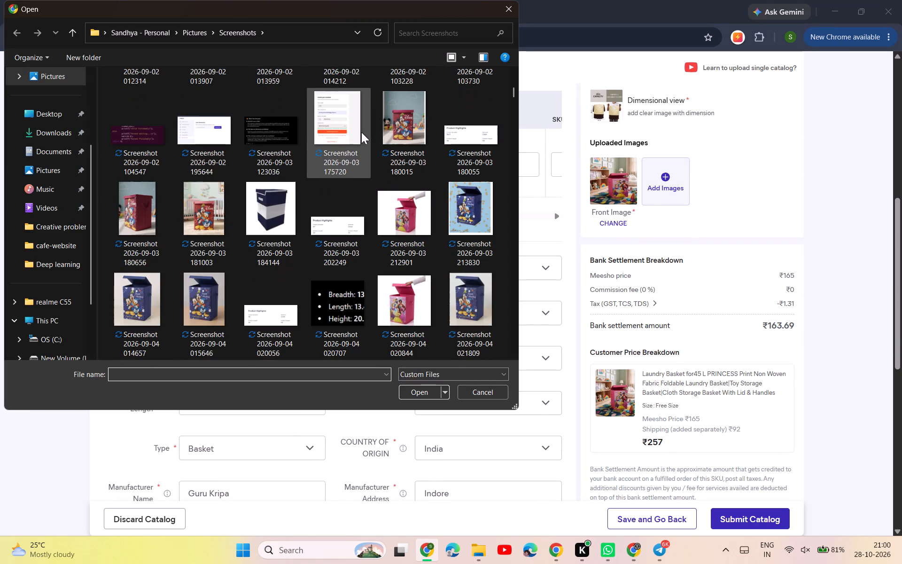
scroll(416, 187, "down", 2)
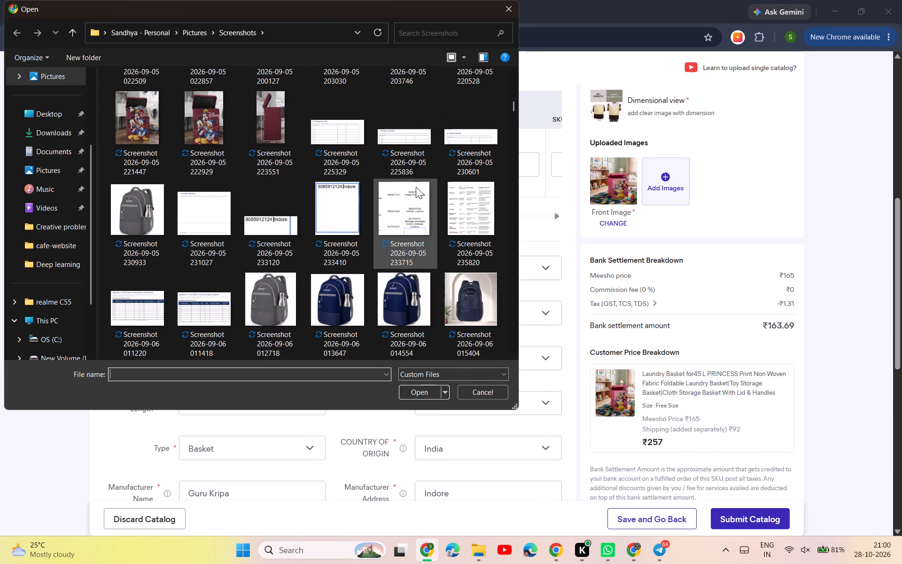
scroll(416, 187, "down", 1)
scroll(416, 187, "up", 8)
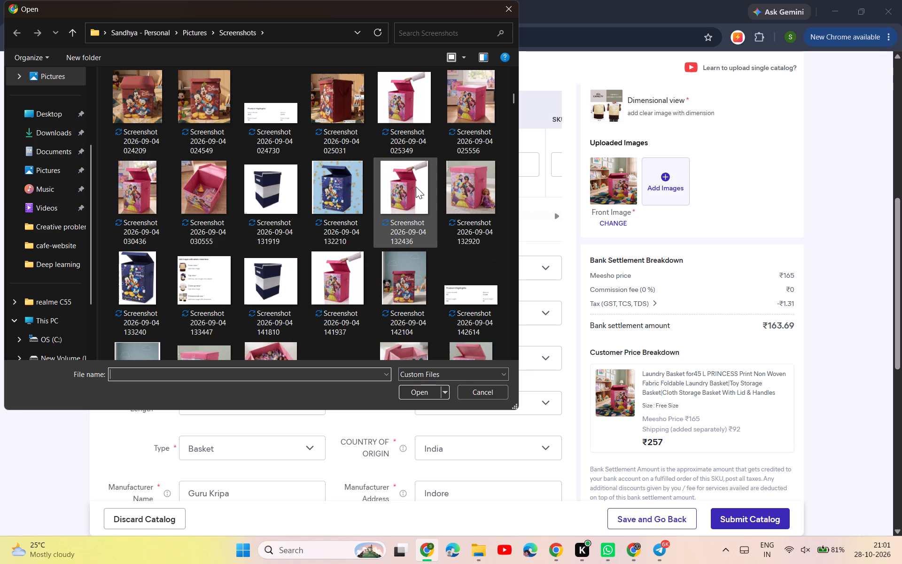
left_click(213, 188)
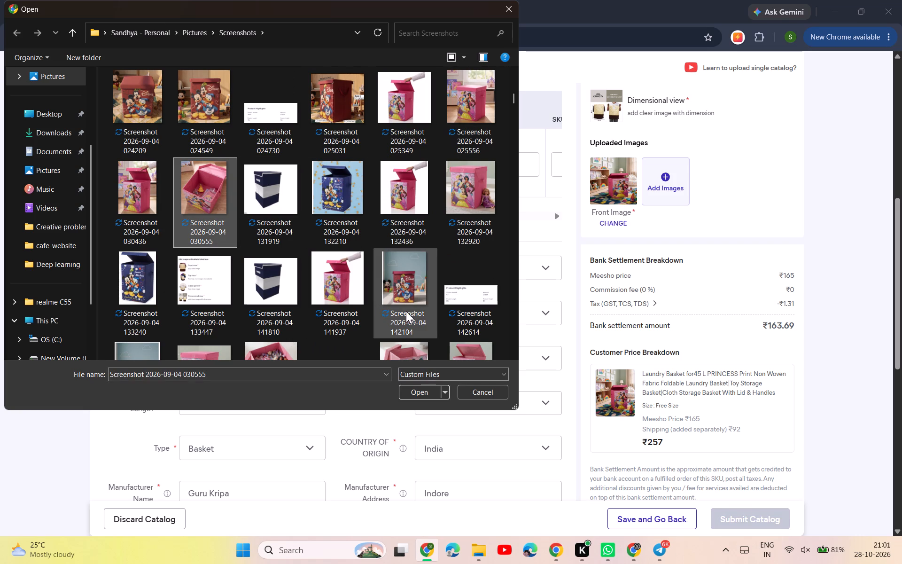
left_click(424, 389)
Set the product breadth of the laundry basket to 15.
scroll(424, 389, "down", 2)
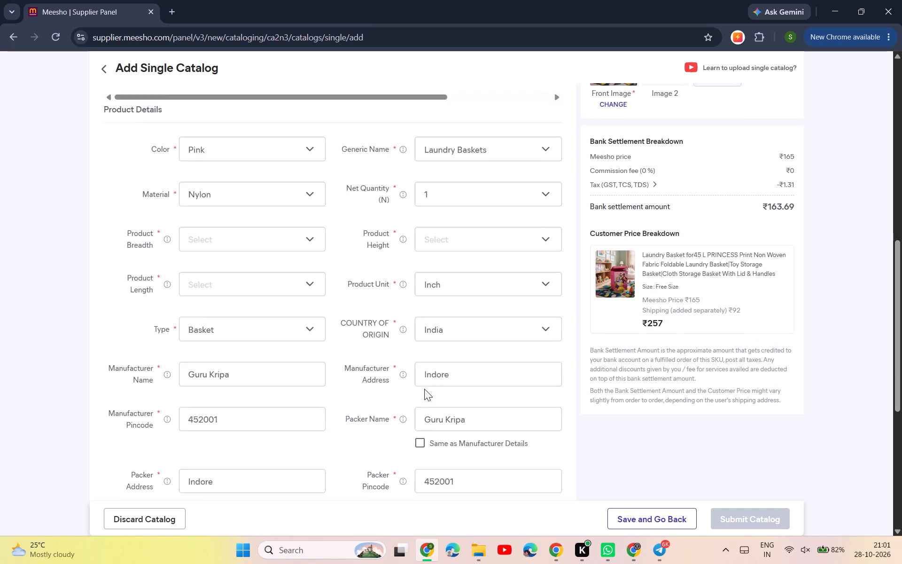
scroll(424, 389, "down", 1)
scroll(424, 389, "up", 1)
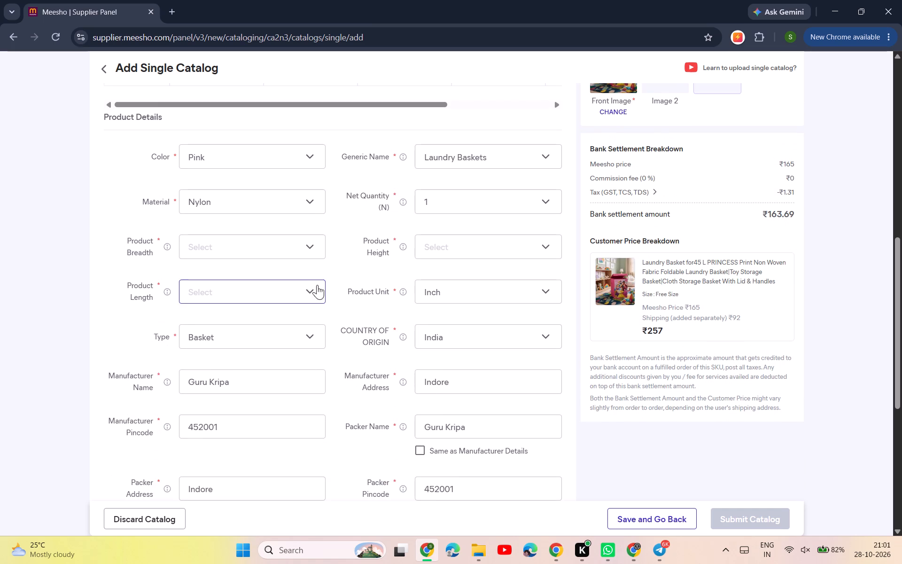
left_click(302, 254)
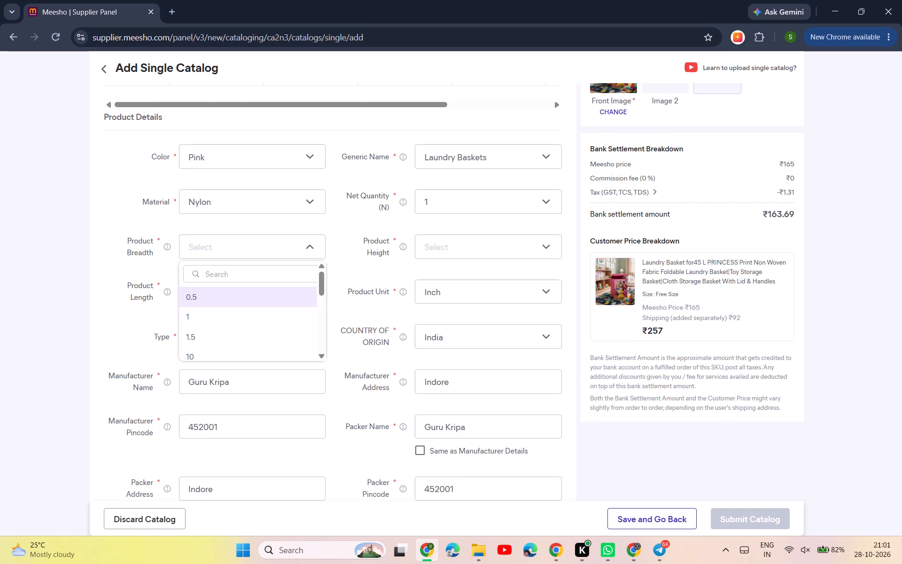
left_click(246, 277)
type("17")
key("BackSpace")
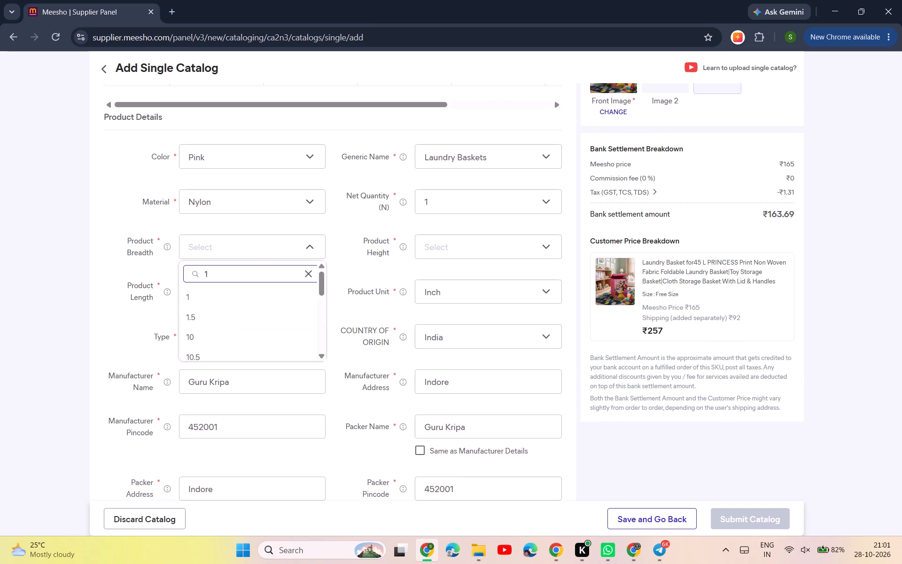
key("5")
left_click(201, 303)
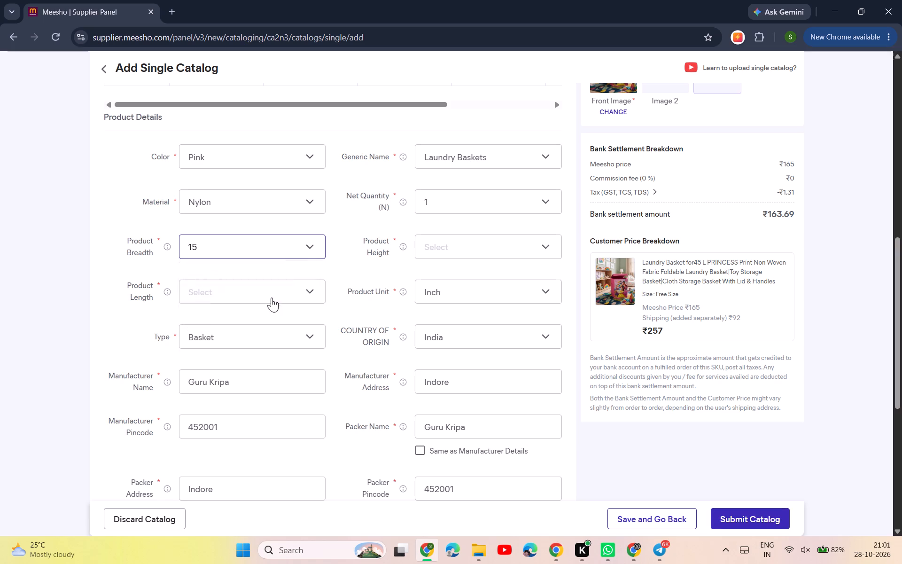
Set the laundry basket's product length to 19 and its product height to 26.
left_click(281, 291)
left_click(253, 314)
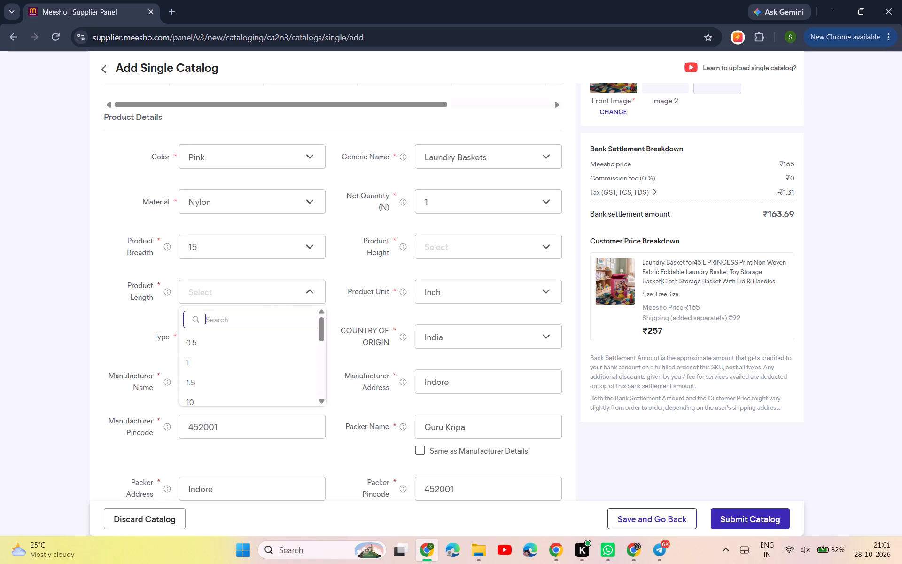
type("19")
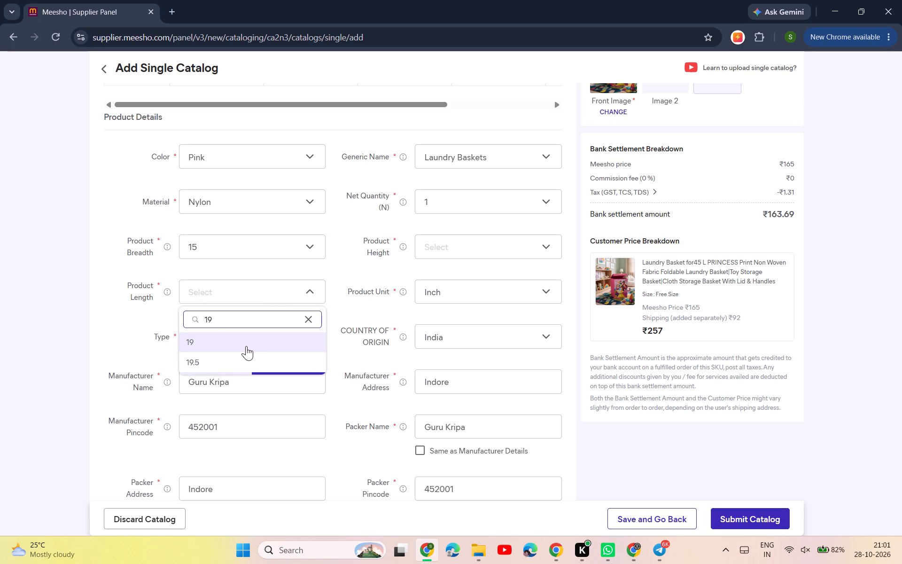
left_click(246, 346)
left_click(504, 244)
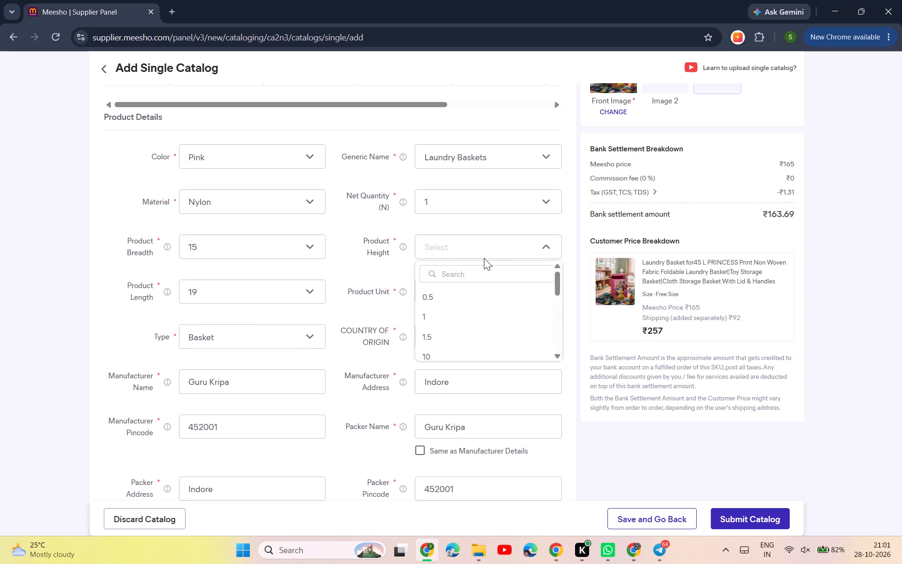
left_click(474, 270)
type("26")
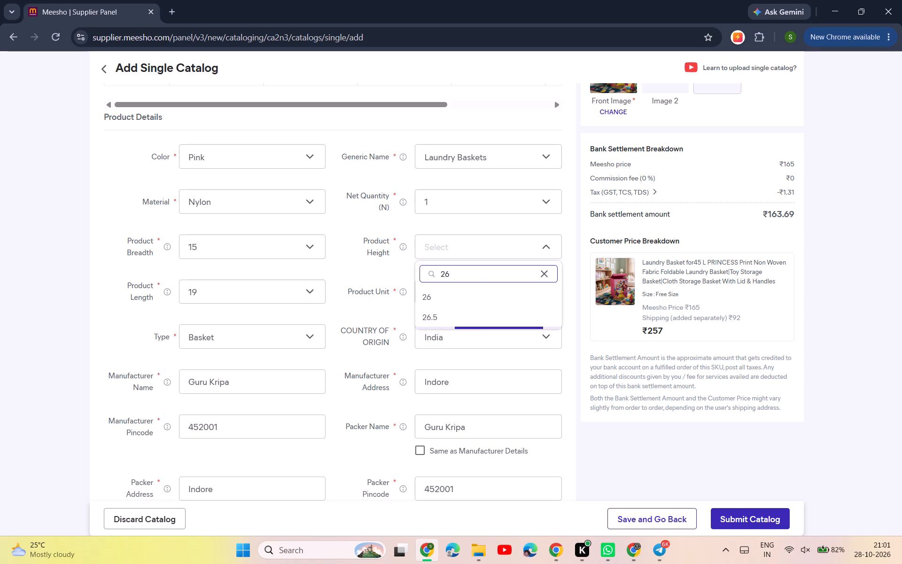
left_click(493, 287)
scroll(367, 333, "down", 2)
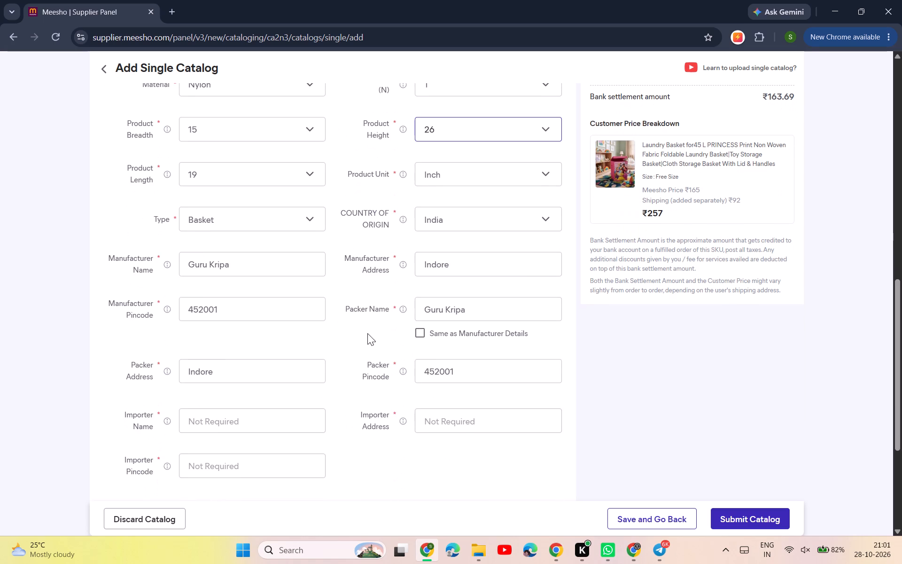
scroll(381, 302, "down", 3)
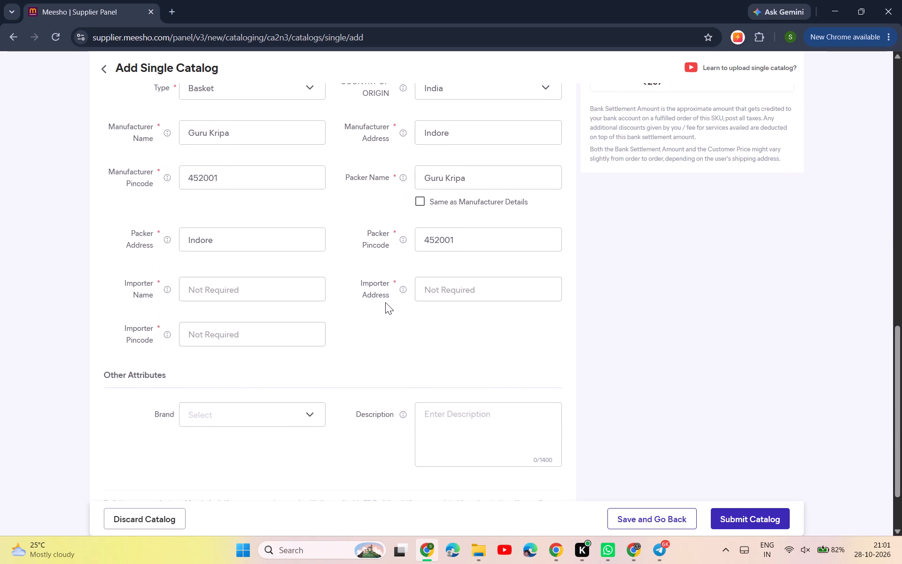
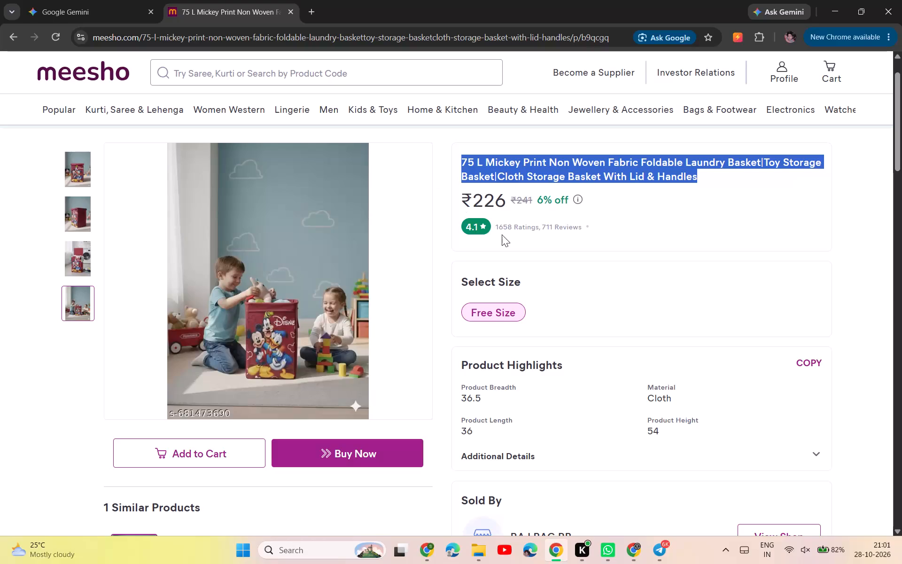
Paste the copied reference listing title, "75 L Mickey Print Non Woven Fabric Foldable Laundry Basket…", into the catalog's Description in the supplier panel.
left_click(502, 235)
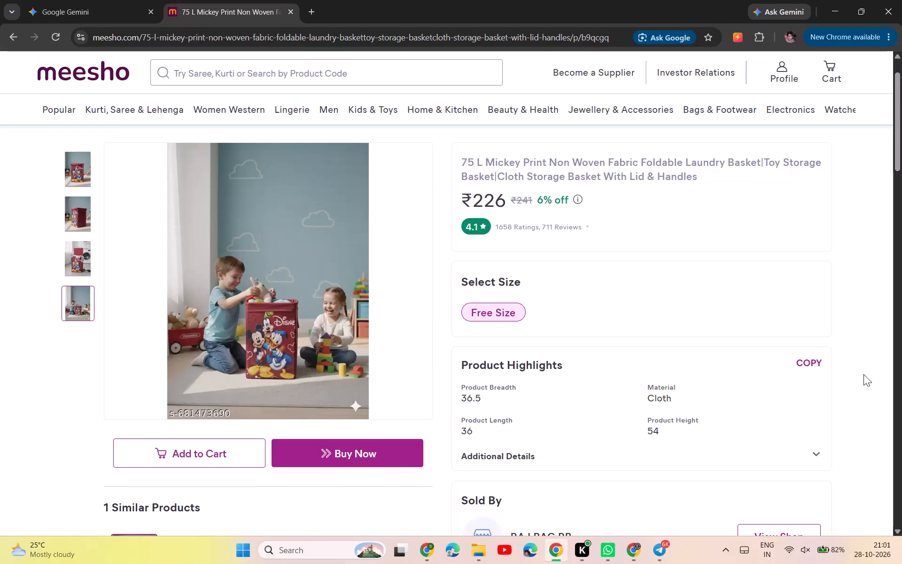
left_click(813, 368)
left_click_drag(803, 359, 650, 363)
key("alt+Tab")
scroll(465, 360, "down", 1)
left_click(461, 362)
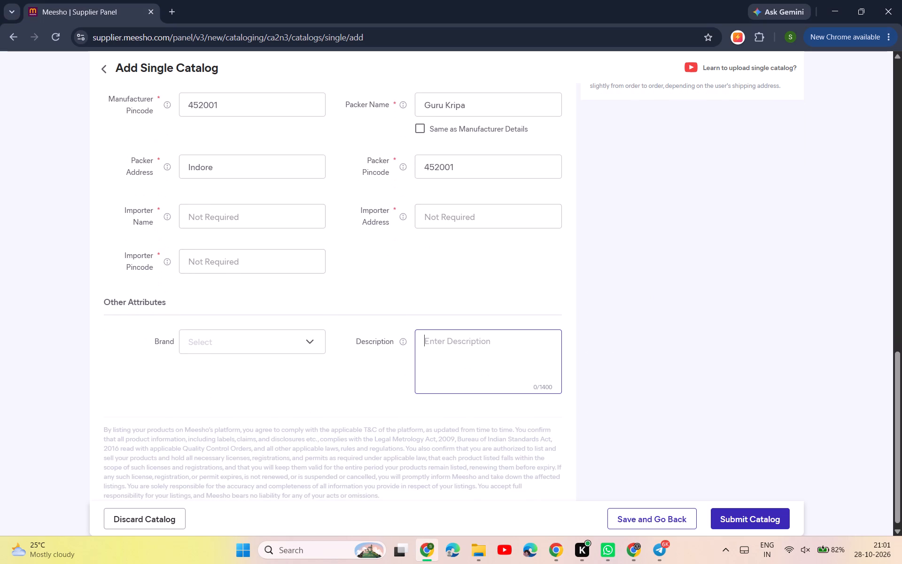
key("ctrl+v")
Replace the word "Mickey" with "Princess" in the catalog description so it starts "75 L Princess Print Non Woven".
scroll(461, 362, "up", 1)
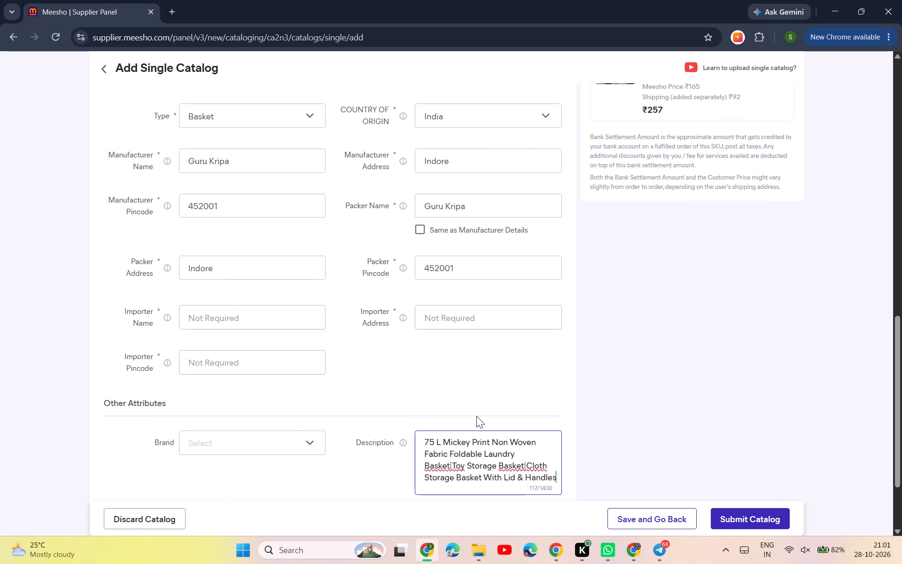
left_click(472, 442)
key("BackSpace")
key("BackSpace")
key("BackSpace")
key("BackSpace")
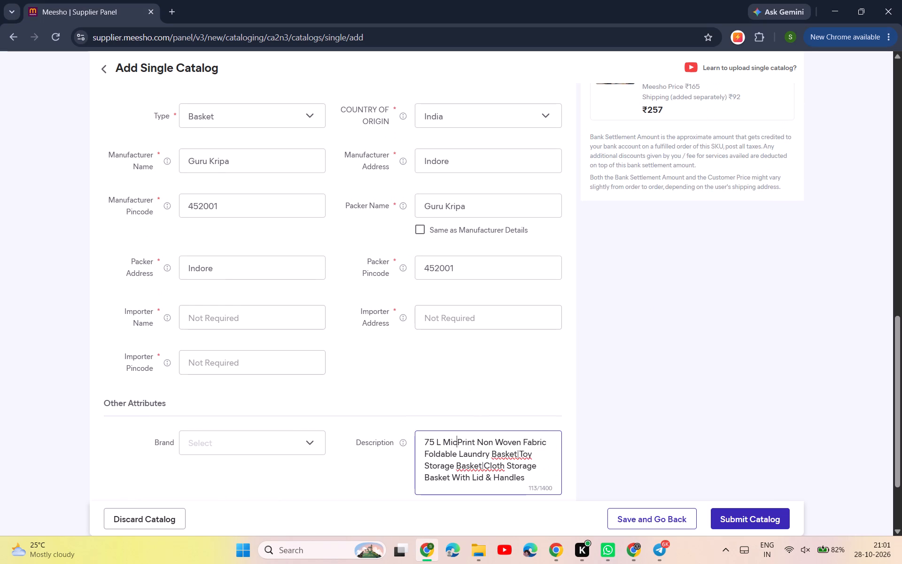
key("BackSpace")
key("BackSpace")
key("BackSpace")
type("rincess")
key("space")
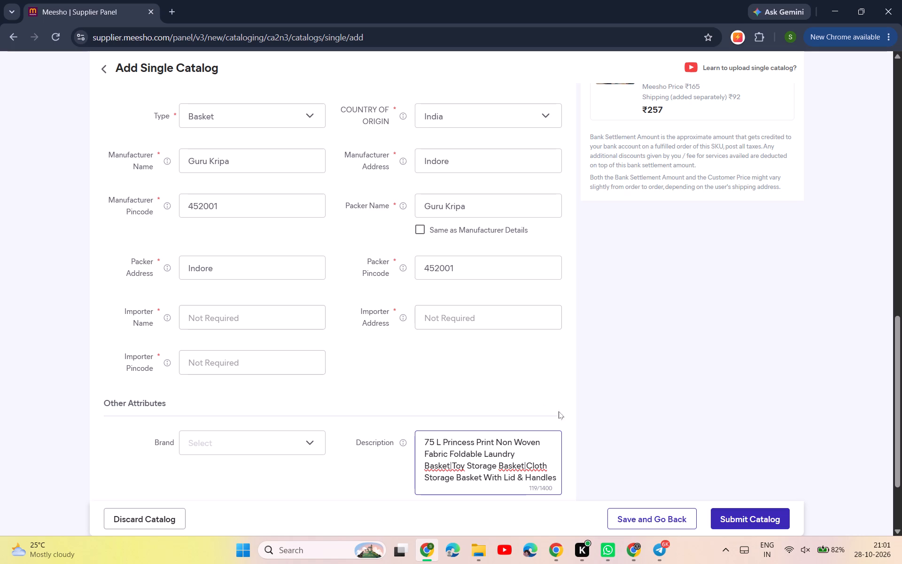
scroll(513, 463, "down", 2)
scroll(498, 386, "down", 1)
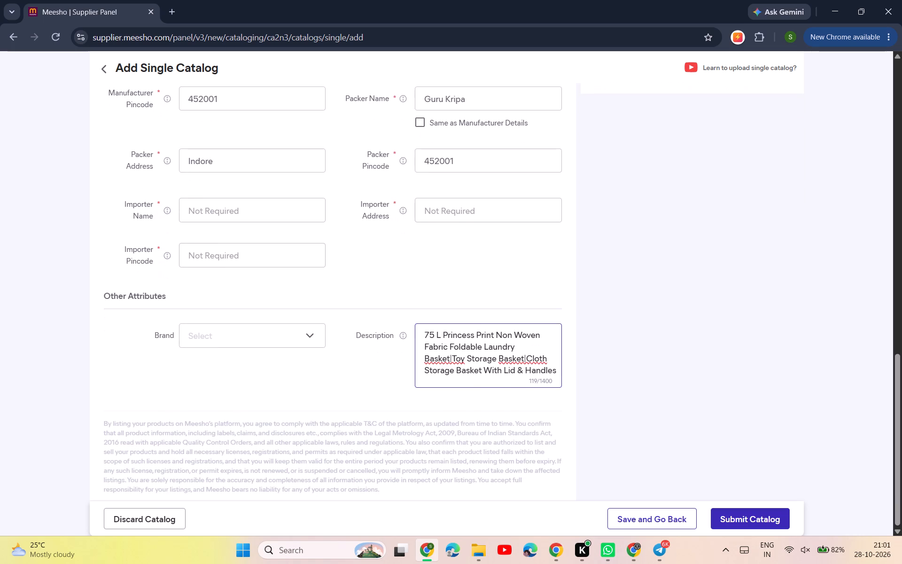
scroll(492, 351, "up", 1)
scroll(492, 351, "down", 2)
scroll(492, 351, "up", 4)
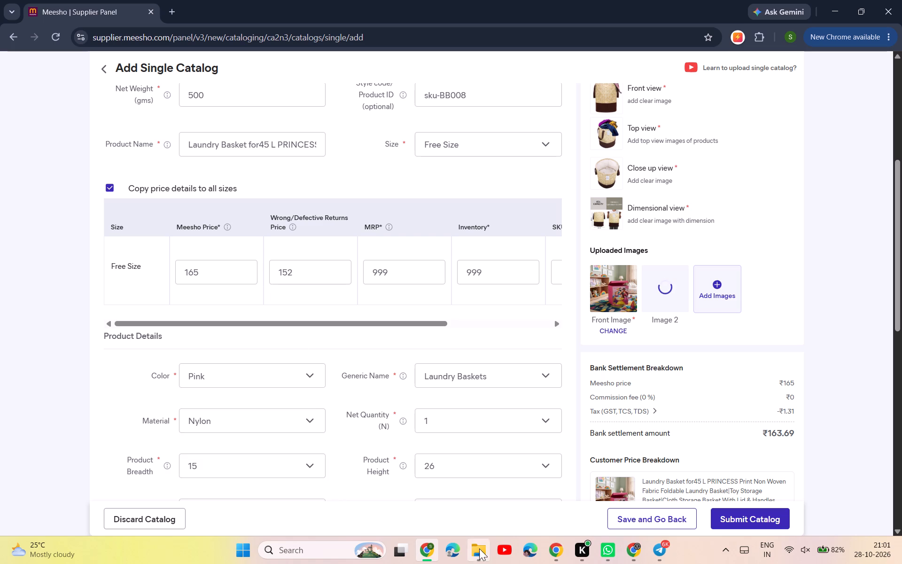
left_click(169, 4)
type("fe")
key("BackSpace")
key("BackSpace")
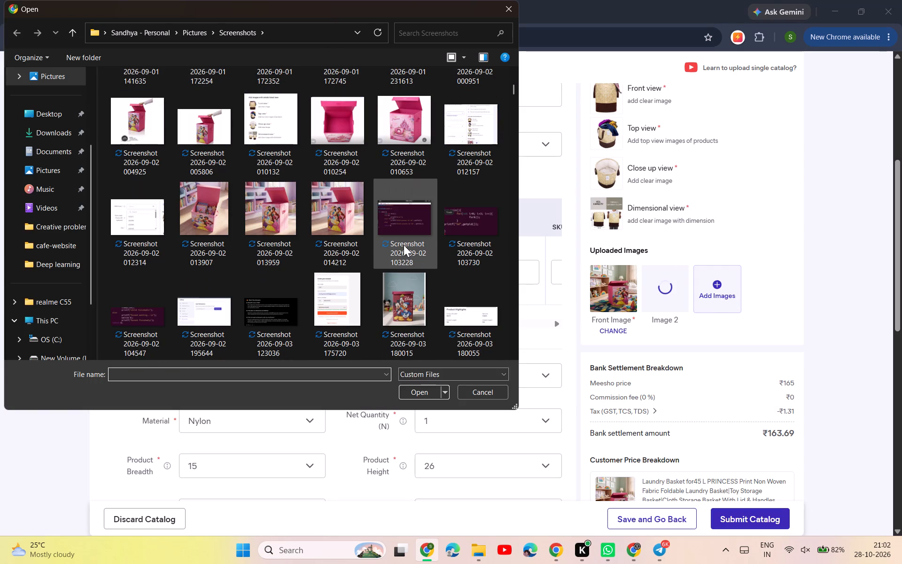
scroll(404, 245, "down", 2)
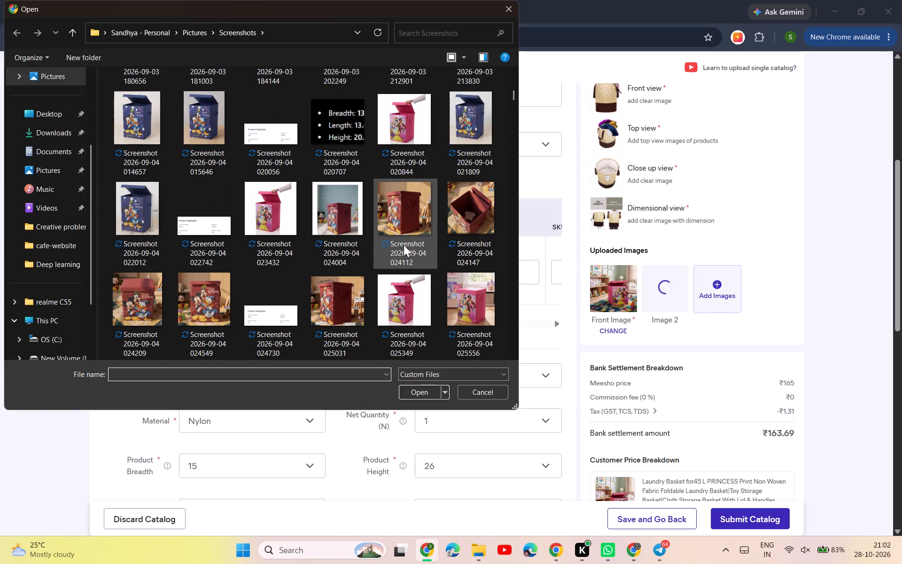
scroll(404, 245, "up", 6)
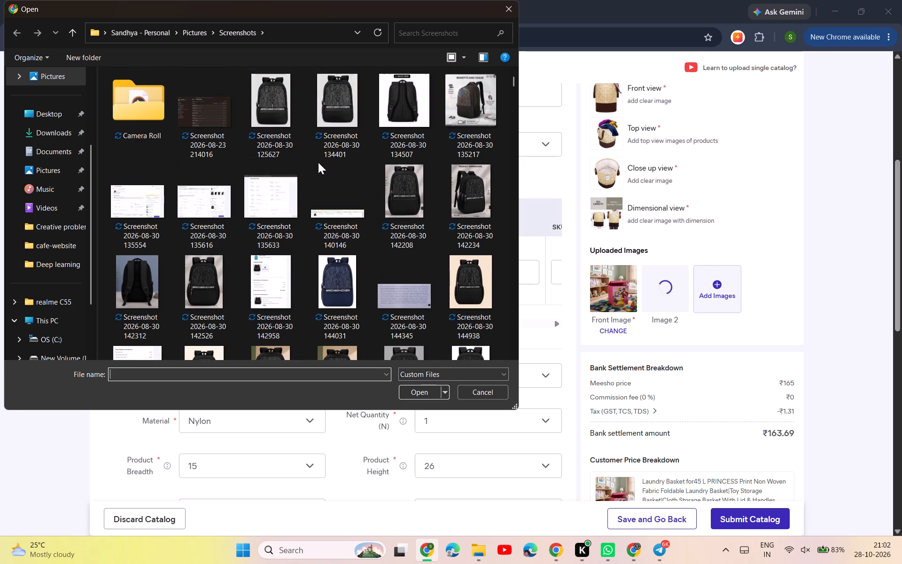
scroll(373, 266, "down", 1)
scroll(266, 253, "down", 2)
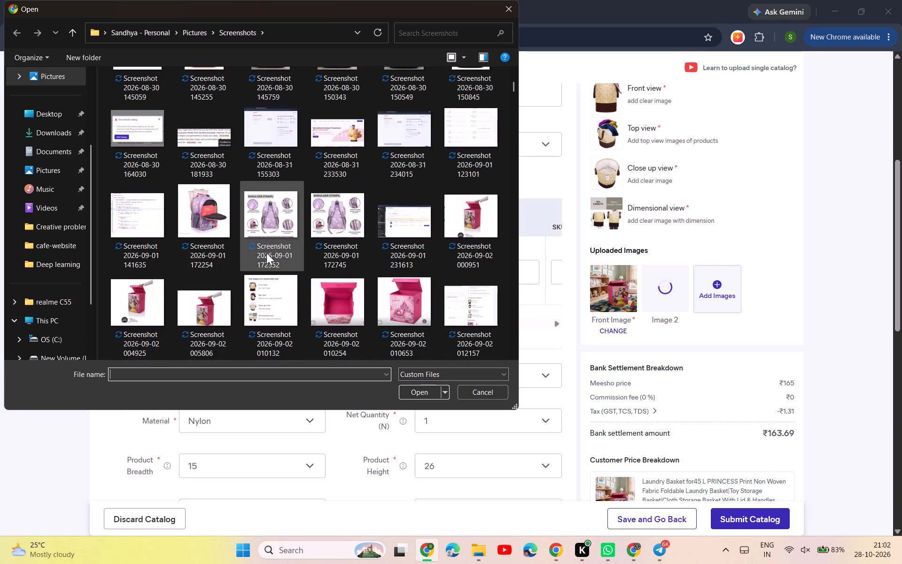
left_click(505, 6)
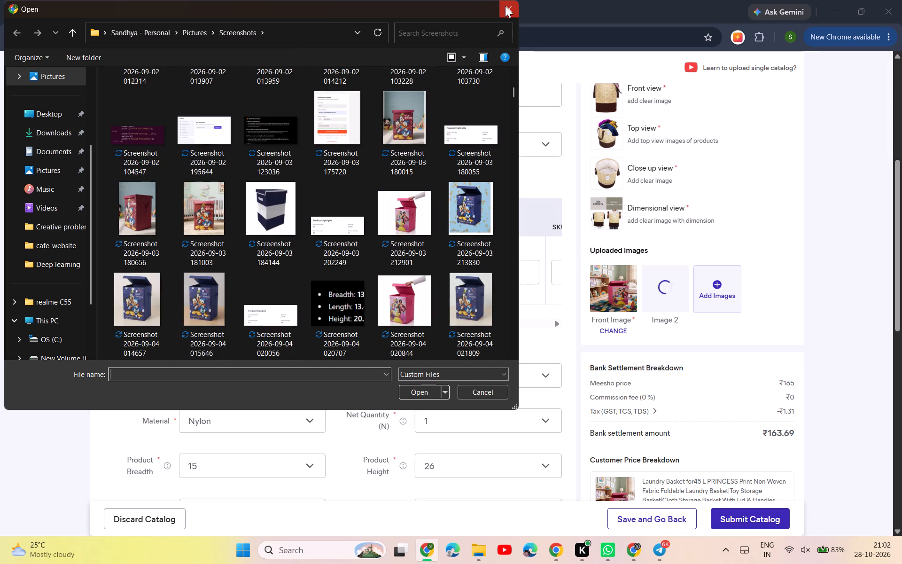
left_click(615, 326)
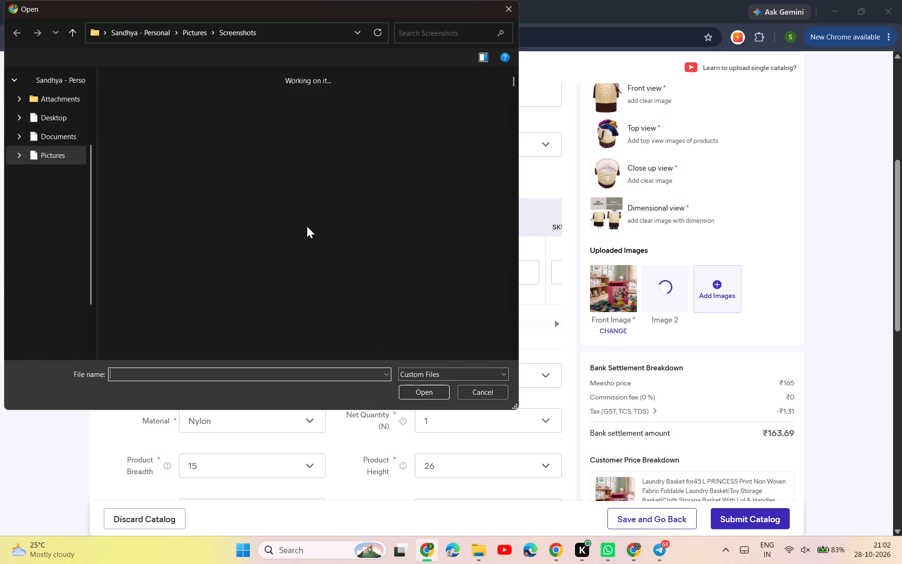
scroll(307, 226, "down", 1)
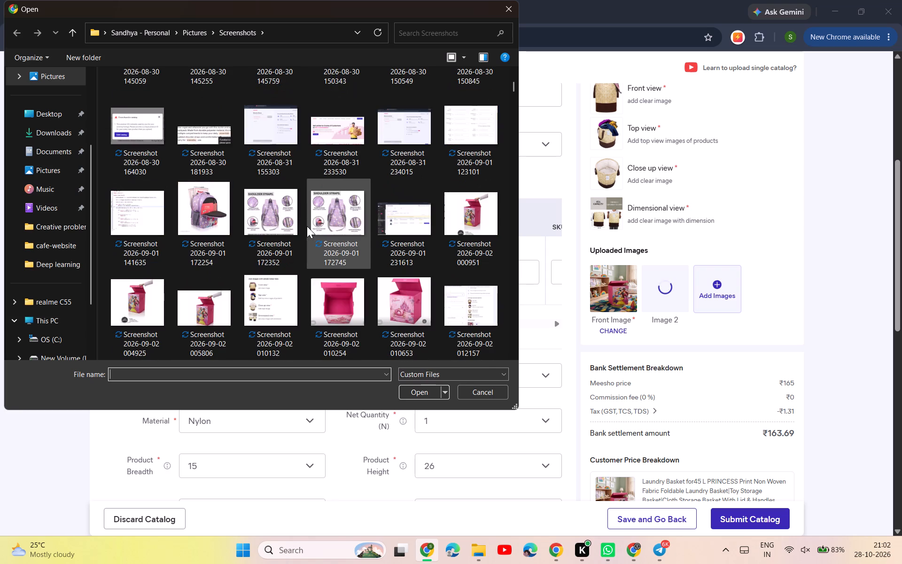
scroll(307, 226, "down", 1)
left_click(398, 210)
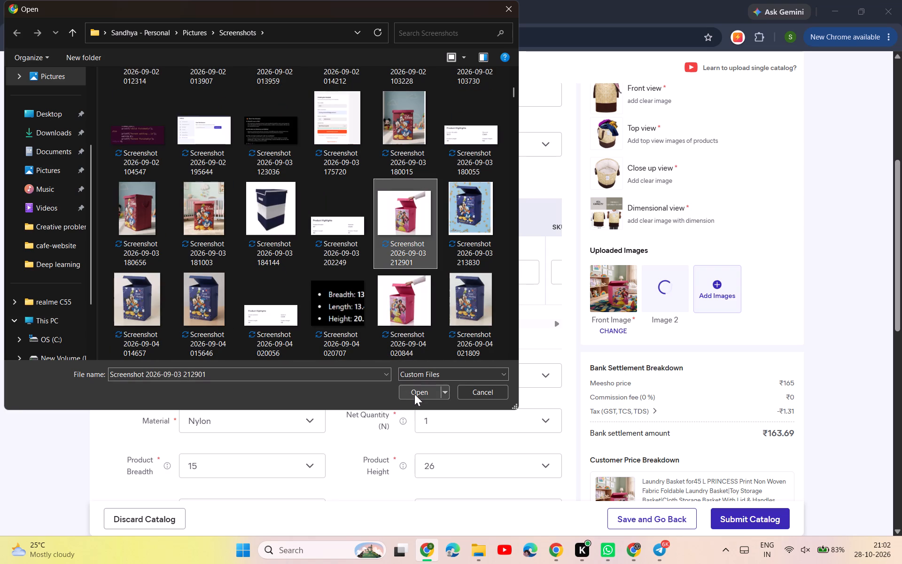
left_click(415, 392)
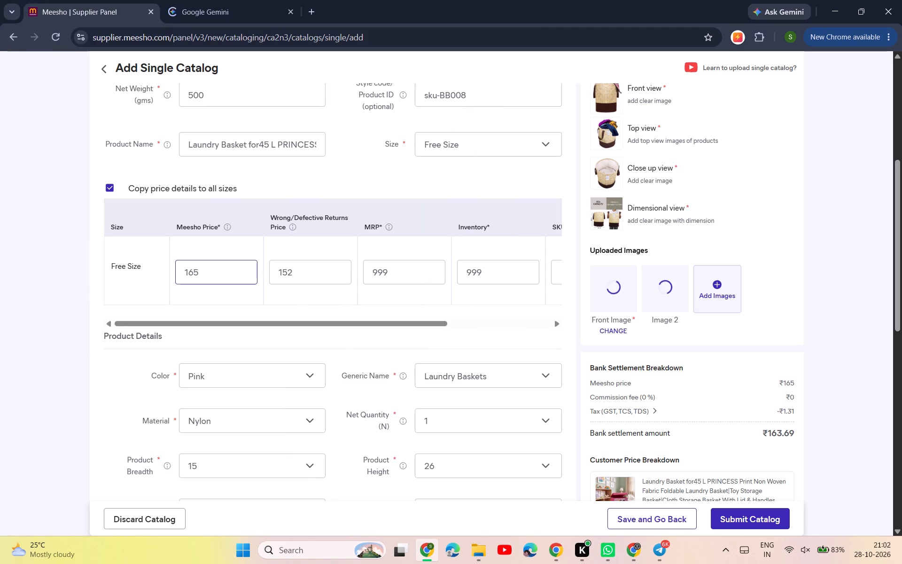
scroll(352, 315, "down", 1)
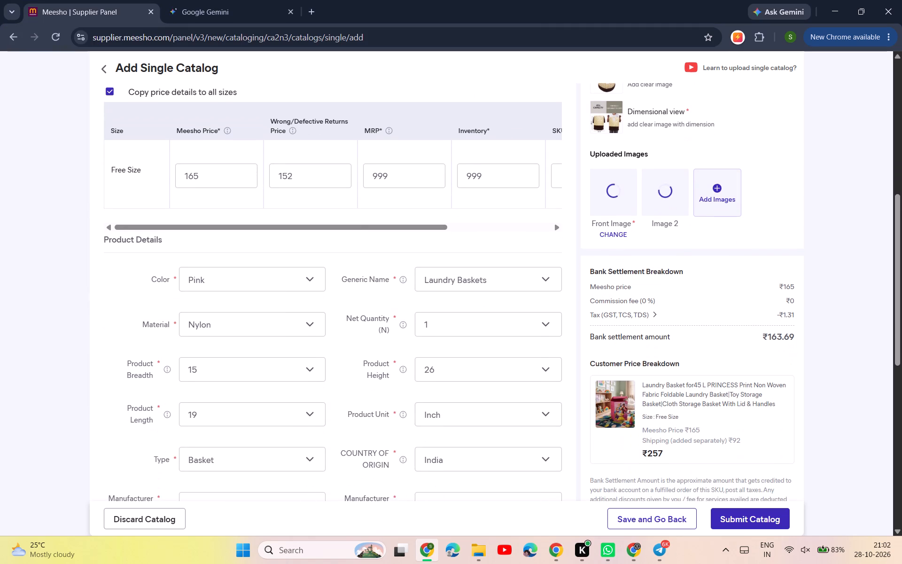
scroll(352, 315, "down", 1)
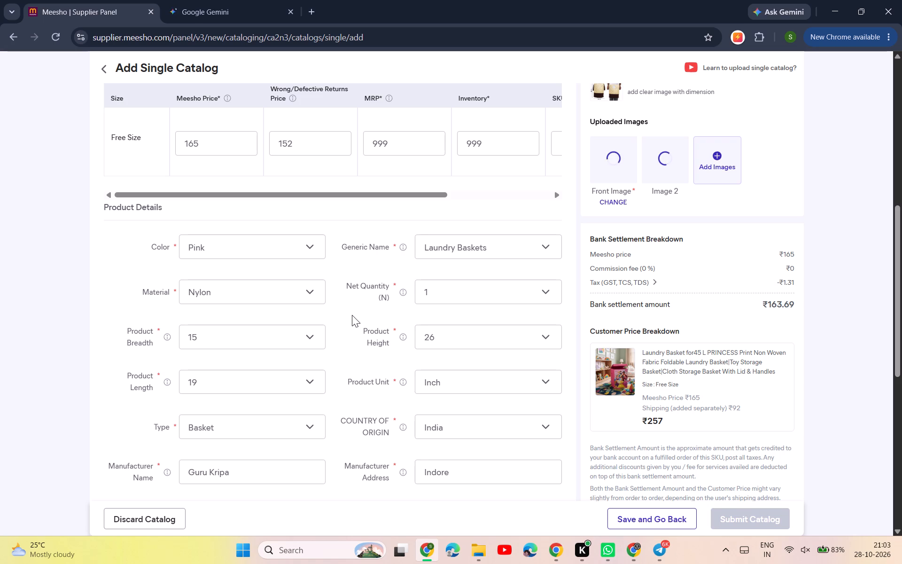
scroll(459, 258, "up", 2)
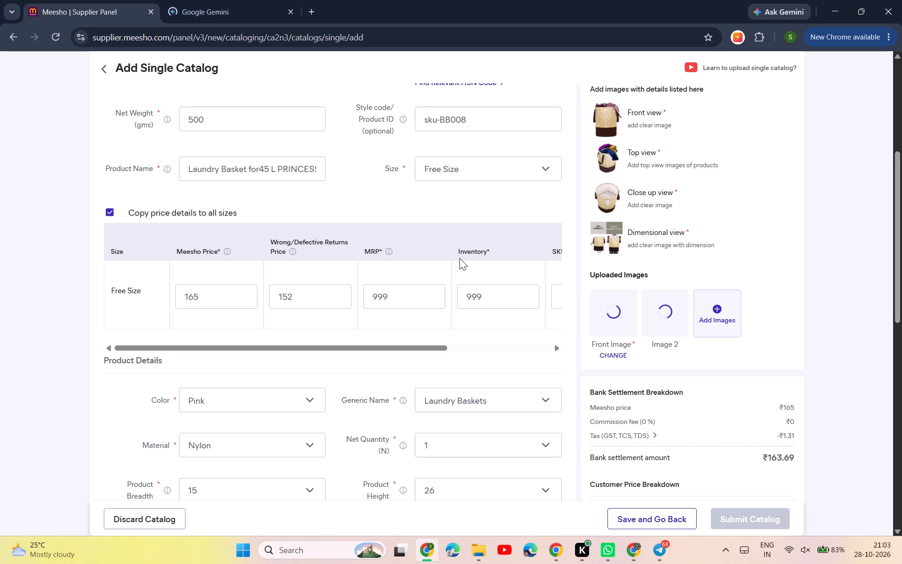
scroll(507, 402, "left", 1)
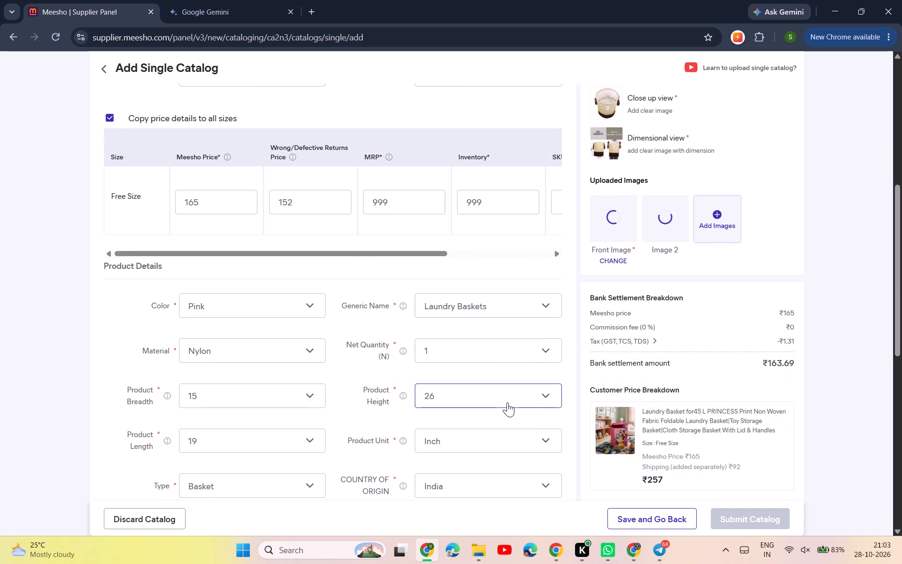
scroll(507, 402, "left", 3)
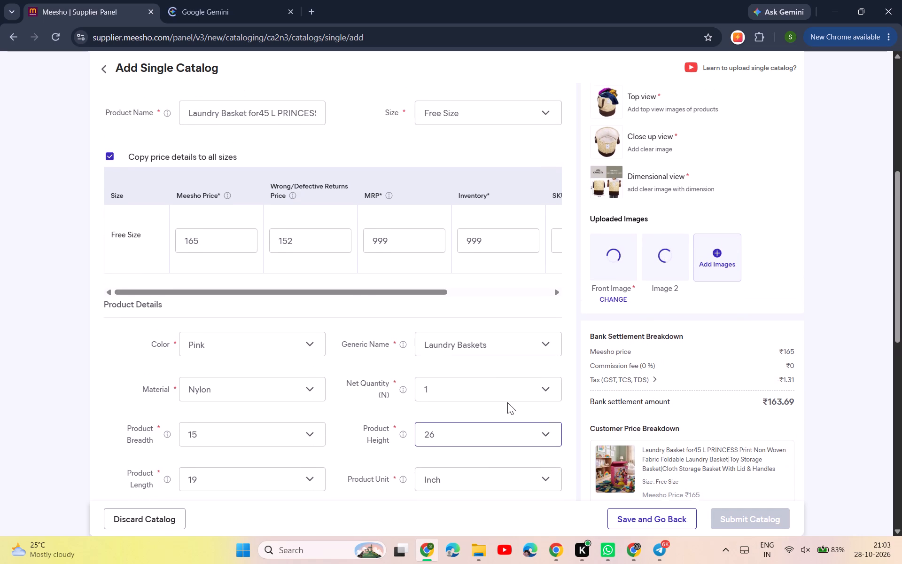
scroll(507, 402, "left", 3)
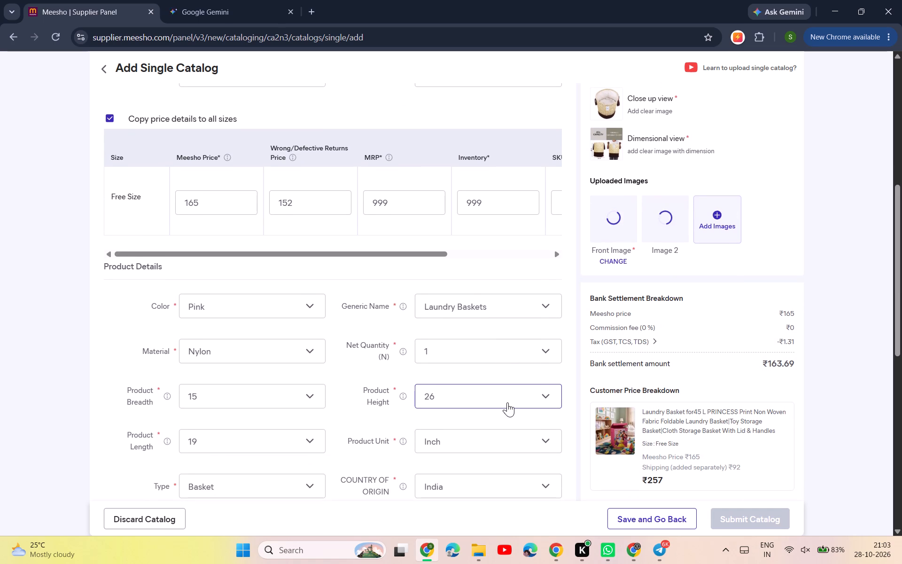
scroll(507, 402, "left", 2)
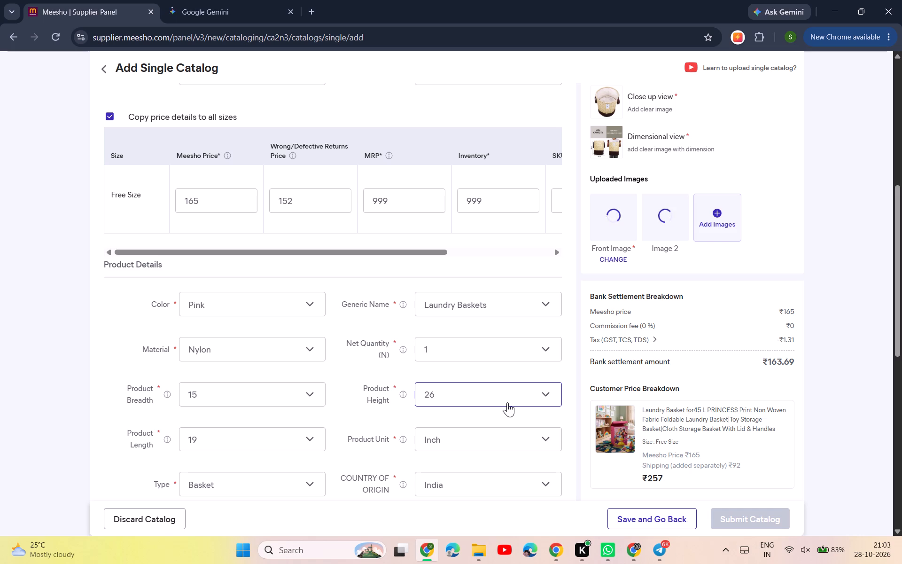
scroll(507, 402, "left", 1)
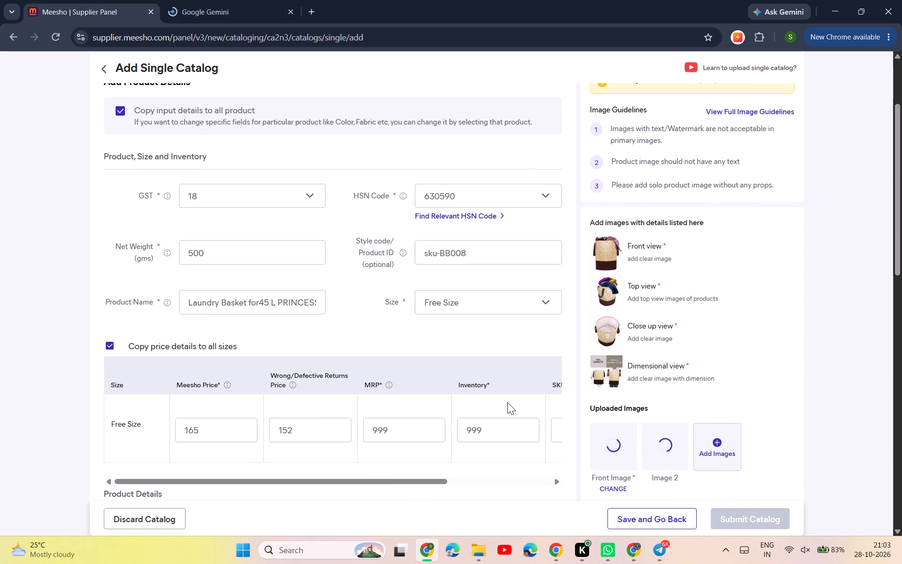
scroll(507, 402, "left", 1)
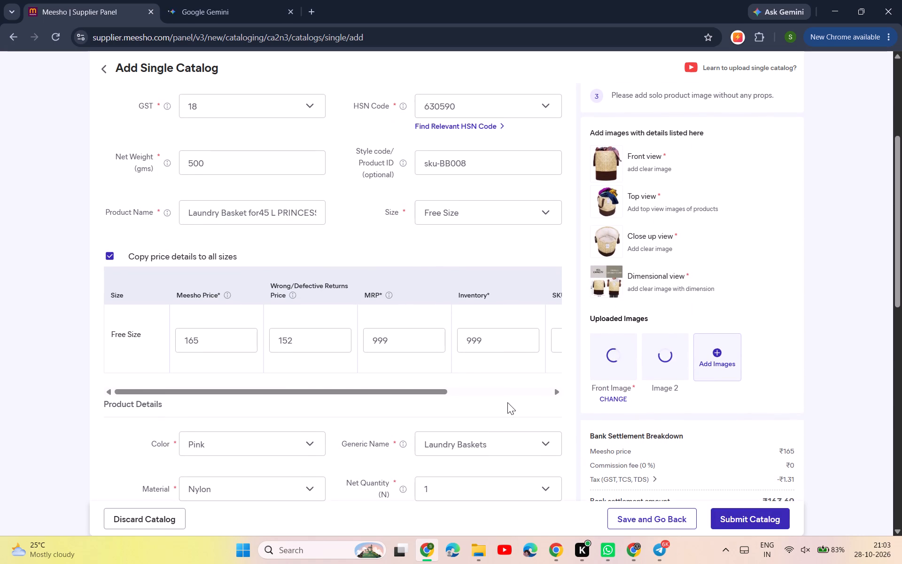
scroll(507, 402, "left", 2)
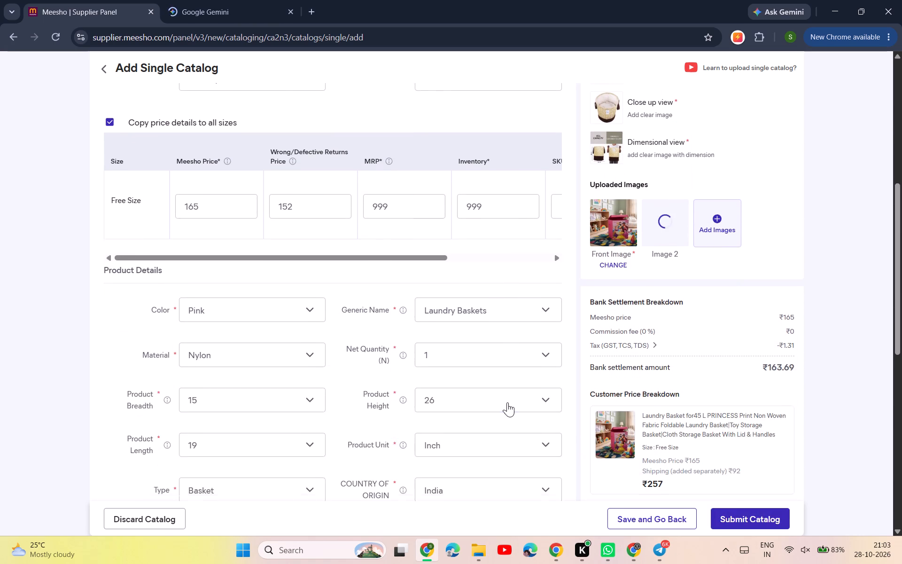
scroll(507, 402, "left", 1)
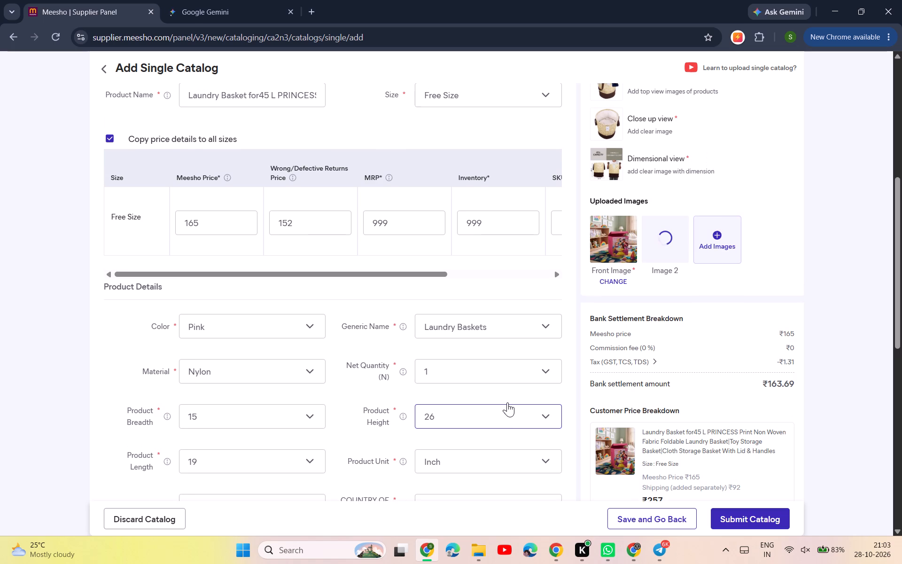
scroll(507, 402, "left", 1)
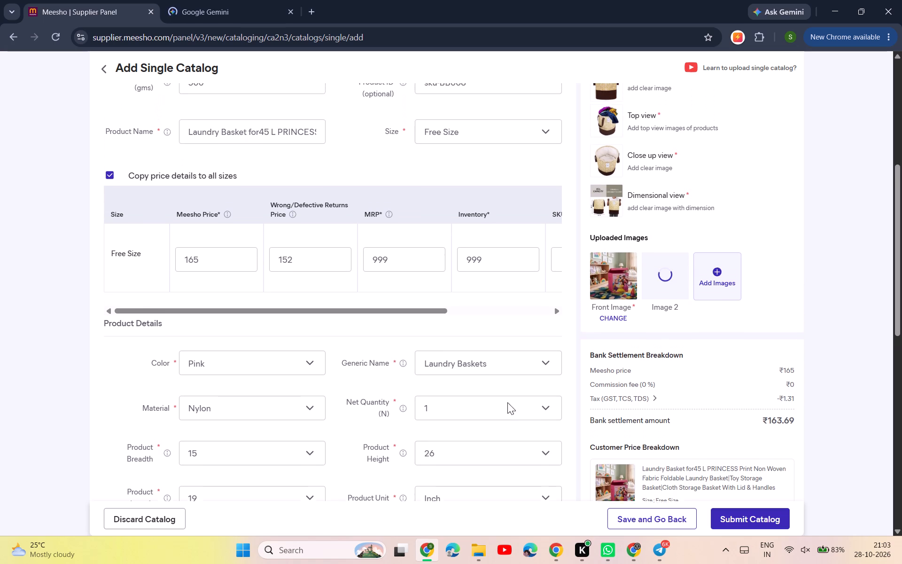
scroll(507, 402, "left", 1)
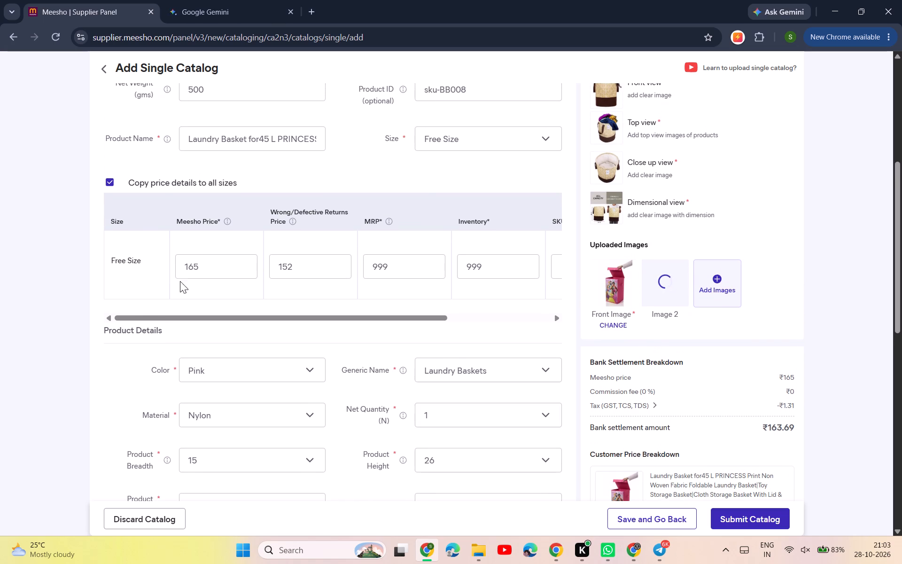
Set the Free Size Meesho Price to 164 in the catalog's price table.
left_click(233, 265)
key("BackSpace")
key("4")
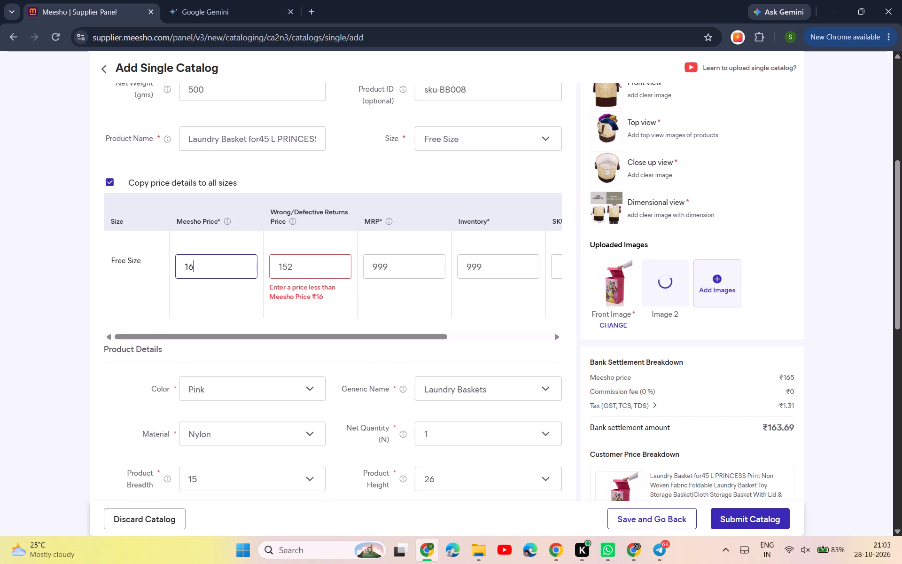
scroll(368, 333, "down", 1)
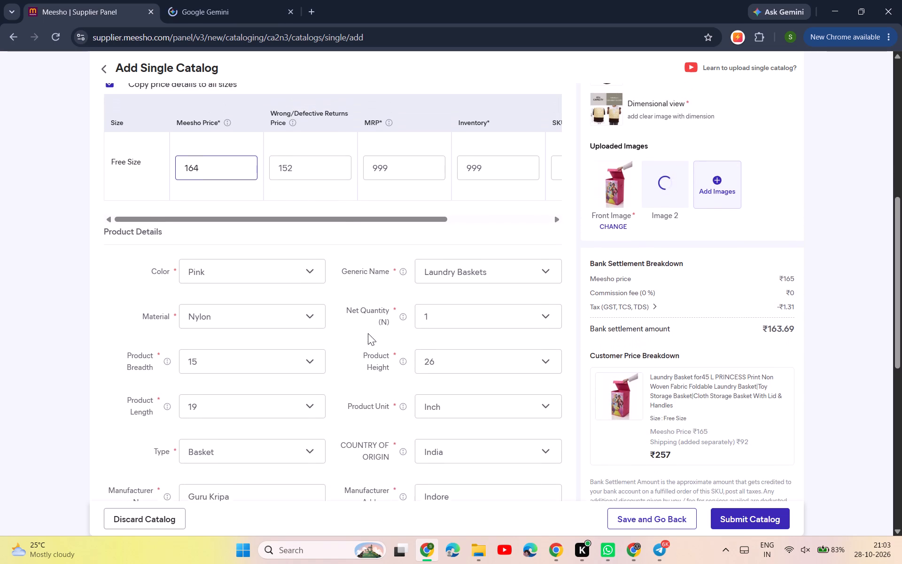
scroll(368, 333, "down", 1)
scroll(512, 333, "down", 1)
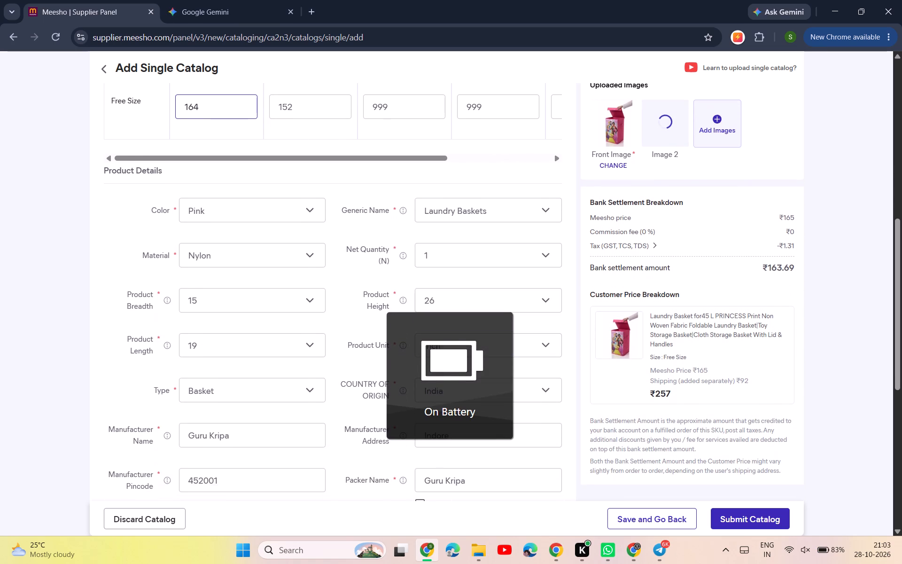
scroll(676, 331, "up", 1)
left_click(219, 153)
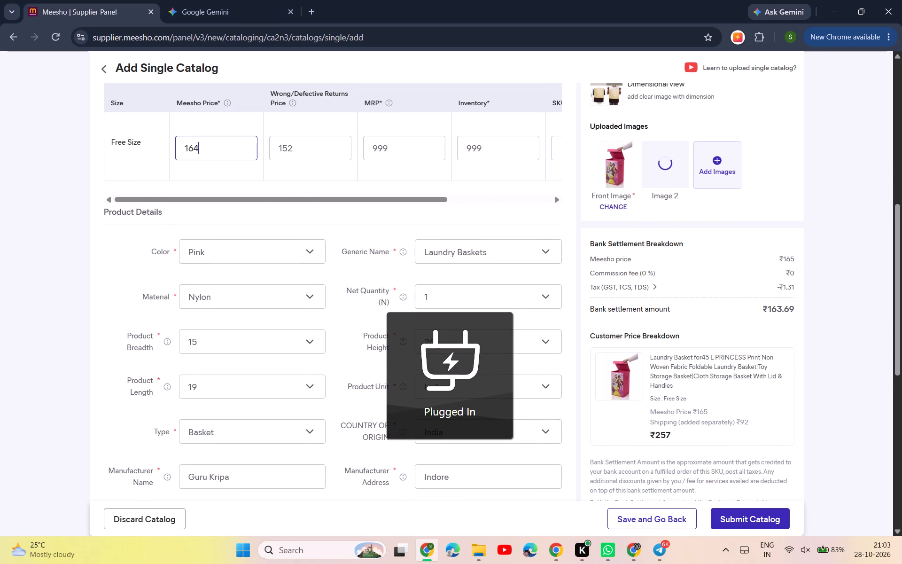
key("BackSpace")
key("BackSpace")
type("64")
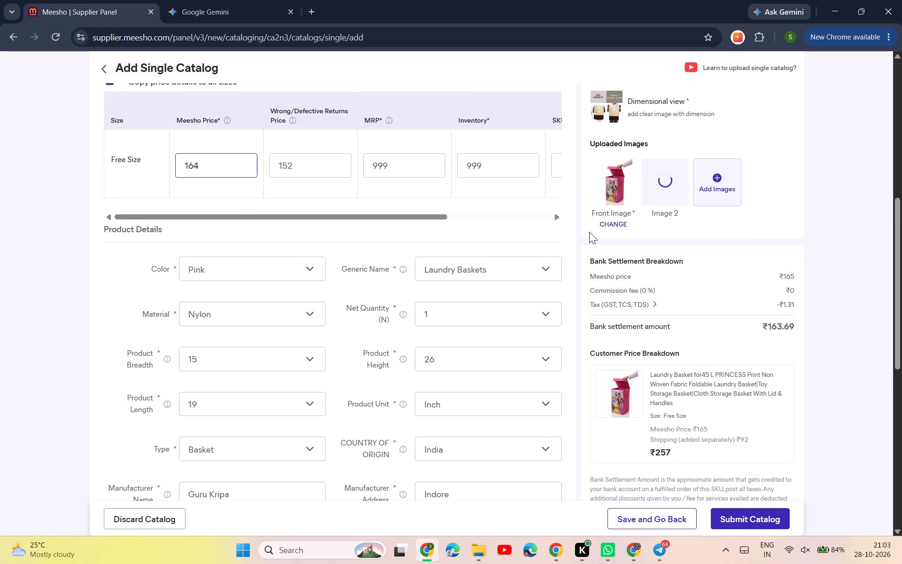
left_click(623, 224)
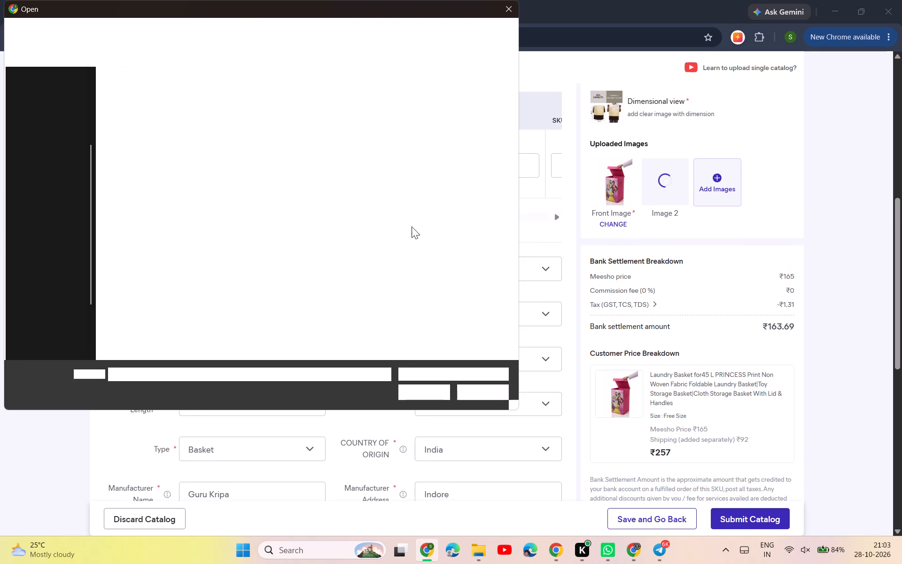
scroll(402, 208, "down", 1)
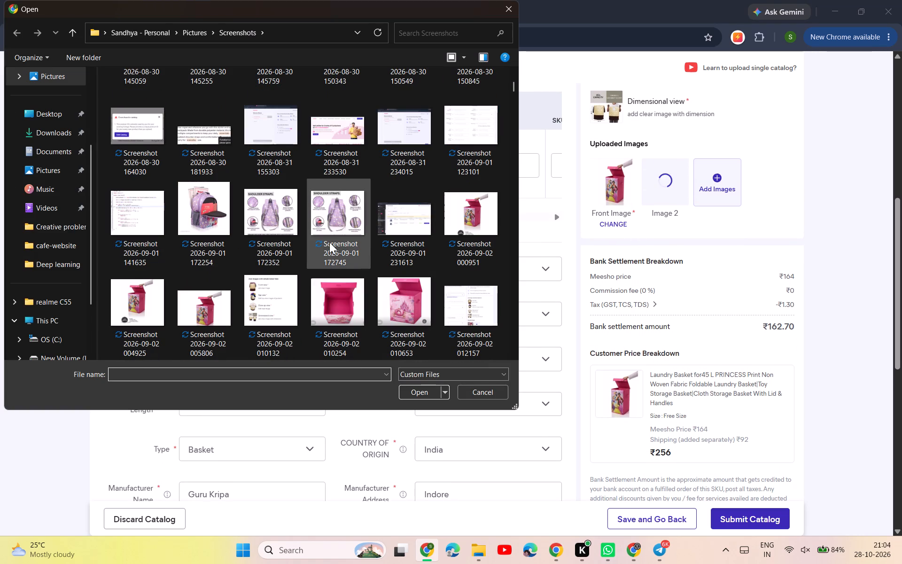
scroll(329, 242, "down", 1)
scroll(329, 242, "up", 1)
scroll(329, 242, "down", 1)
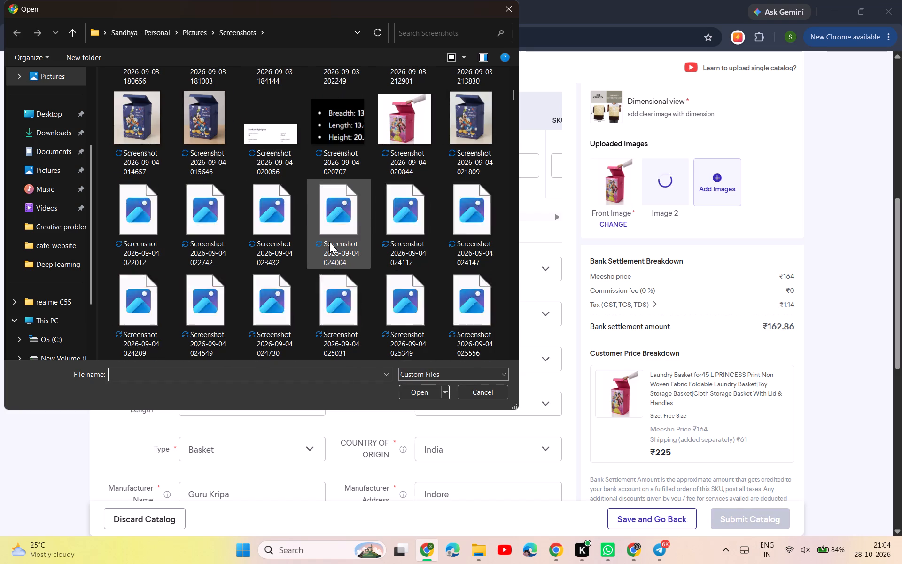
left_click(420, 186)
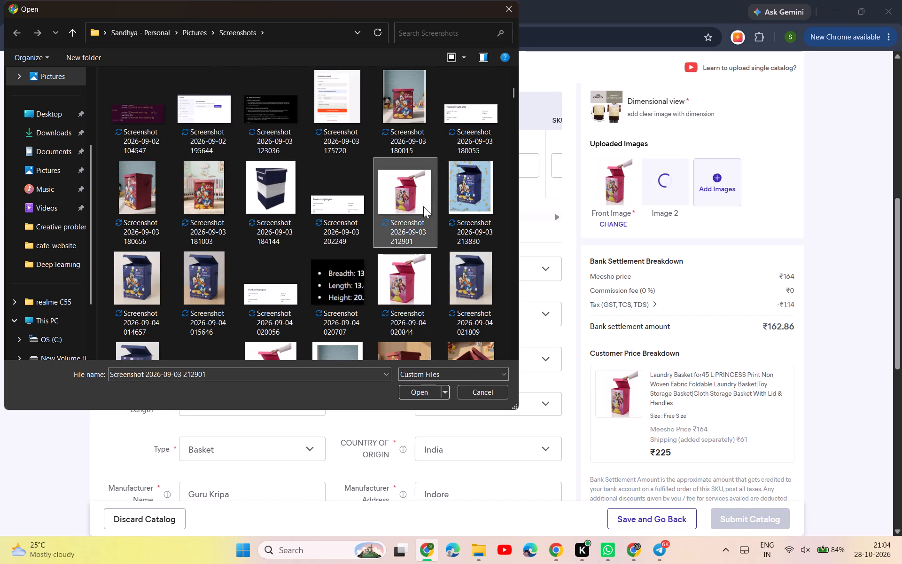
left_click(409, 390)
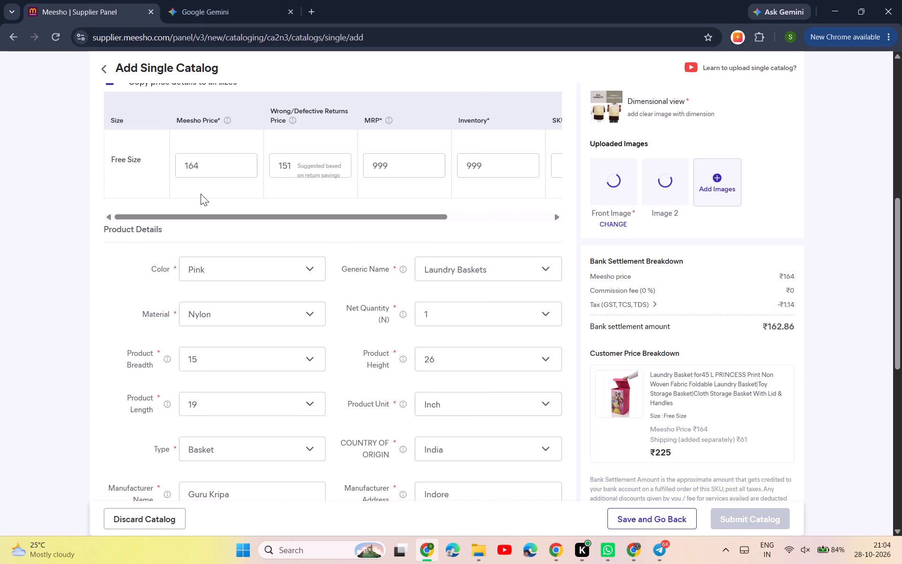
left_click(618, 222)
scroll(328, 242, "down", 1)
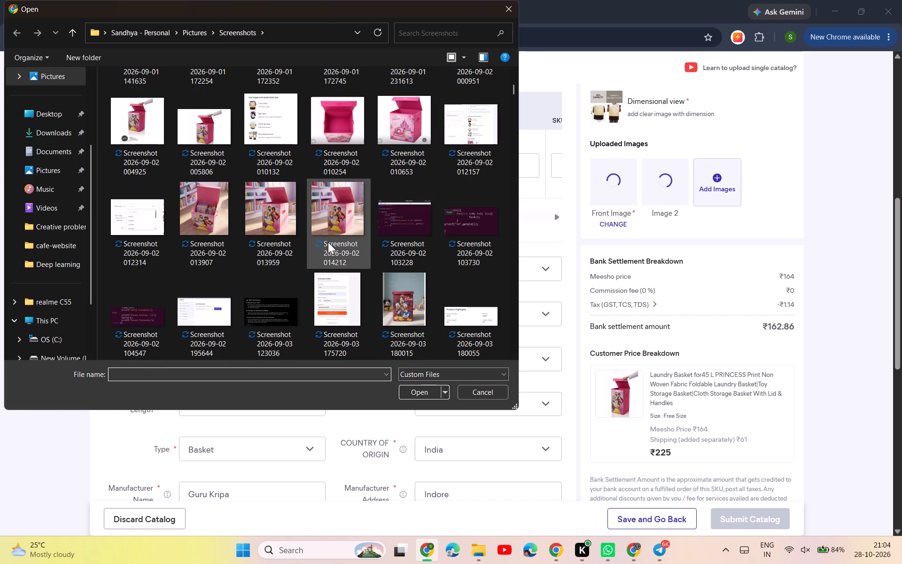
scroll(328, 242, "down", 1)
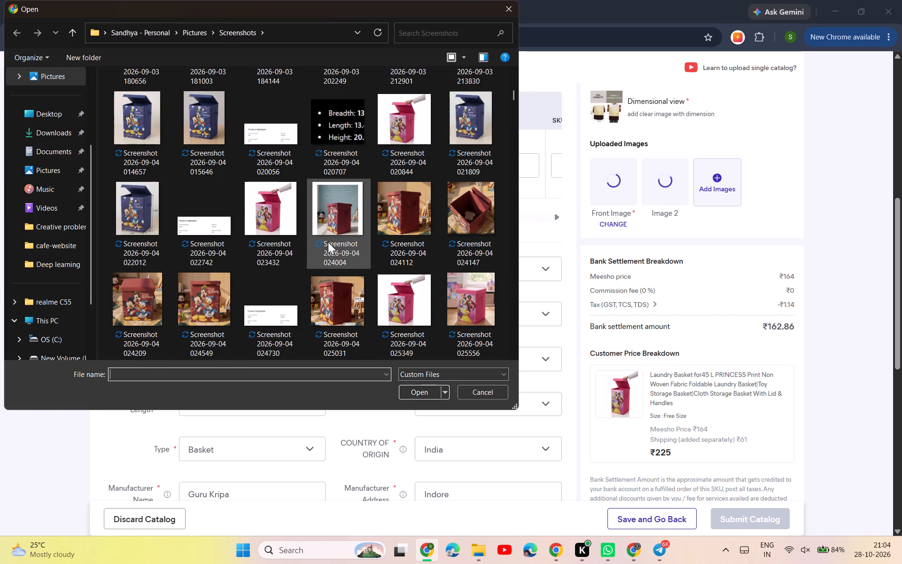
scroll(328, 242, "down", 1)
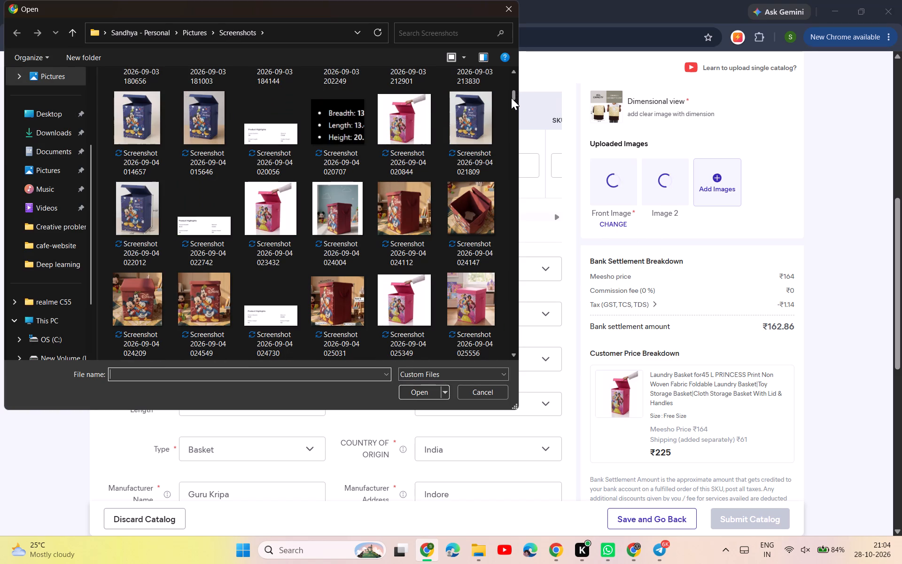
left_click_drag(511, 99, 533, 372)
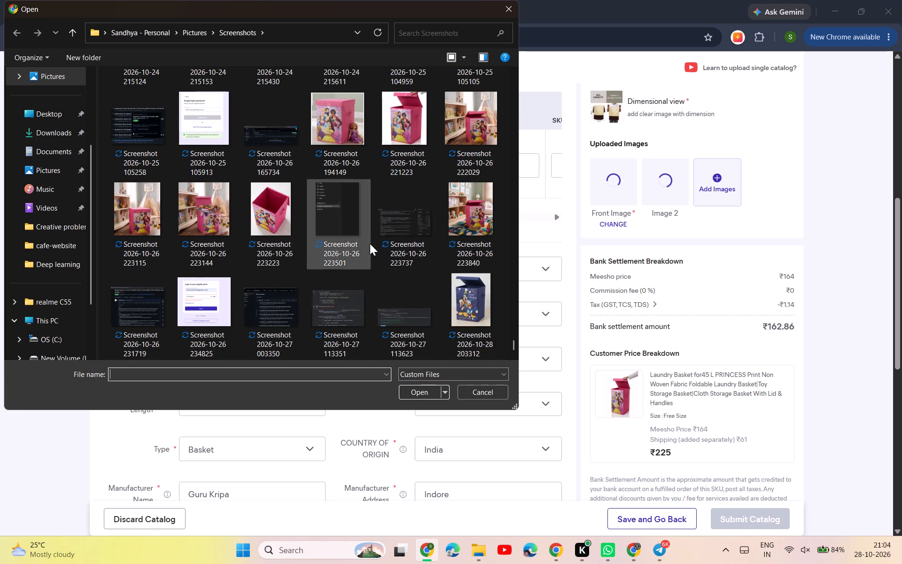
left_click(476, 214)
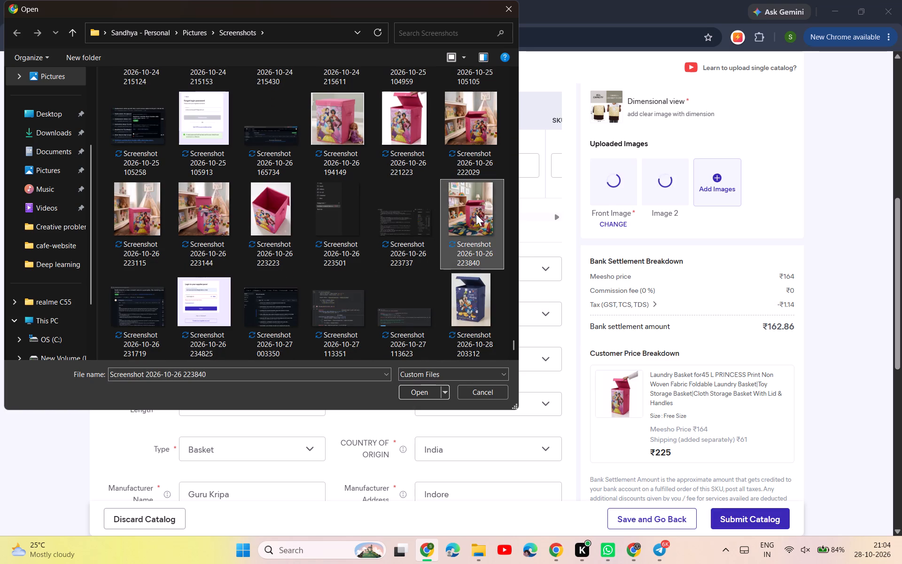
left_click(419, 393)
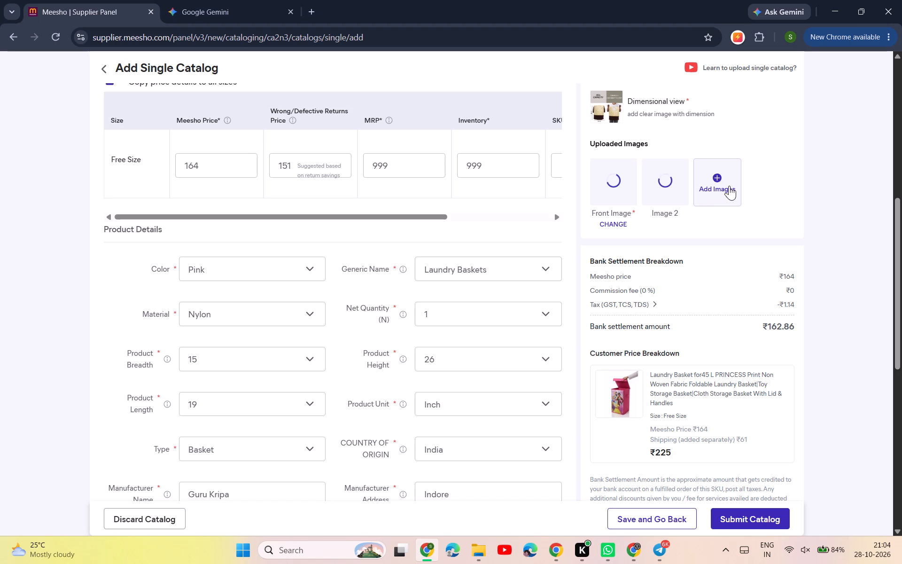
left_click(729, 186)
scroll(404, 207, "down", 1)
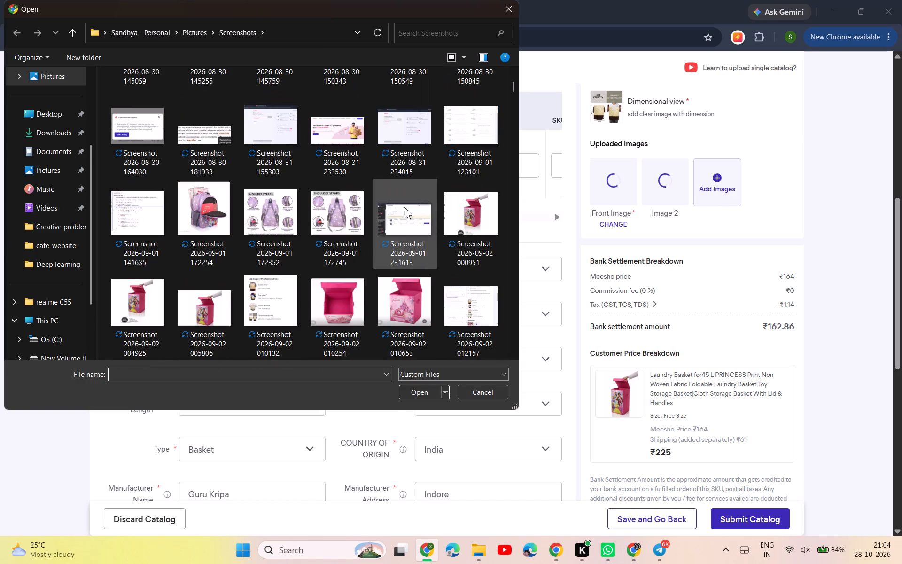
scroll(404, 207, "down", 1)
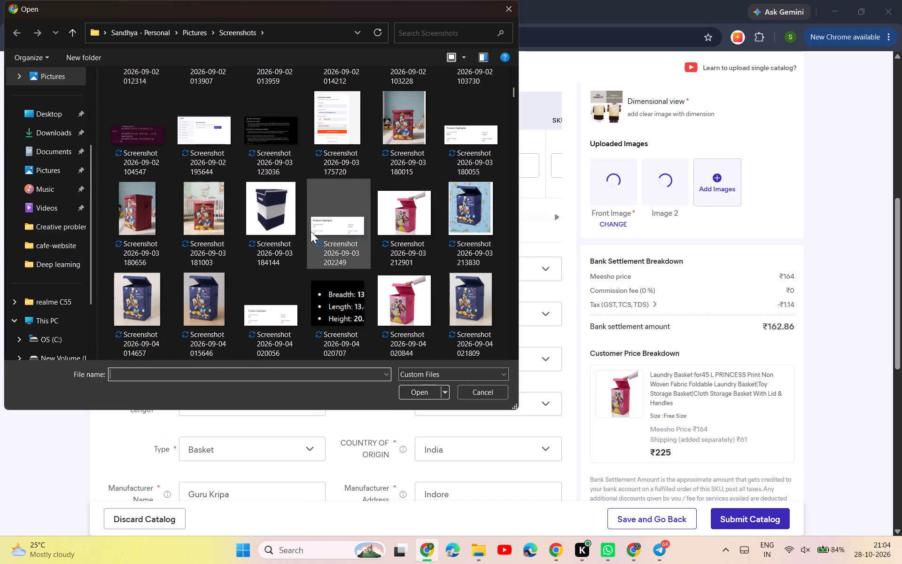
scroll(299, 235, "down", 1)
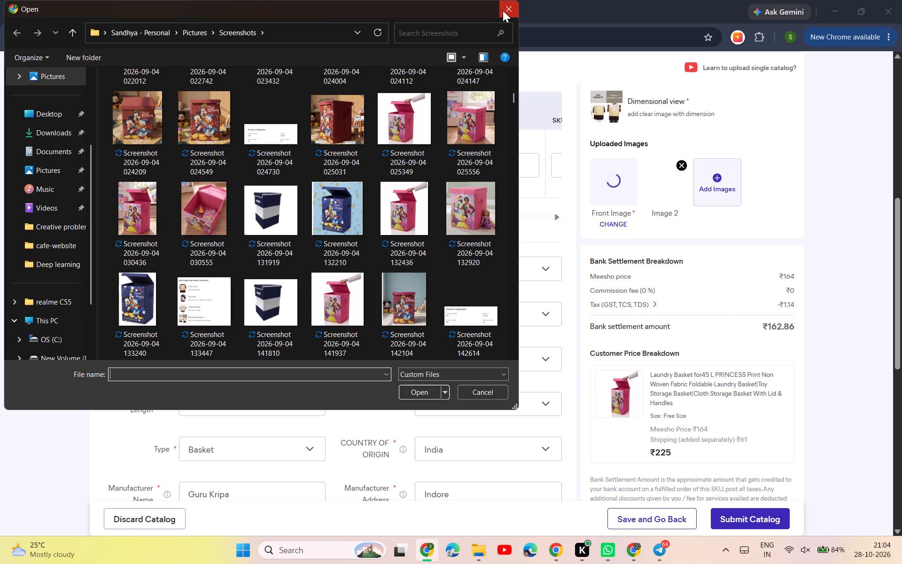
Choose "WhatsApp Image 2026-09-17 at 12.00.28 (1)" from the Documents folder for upload to the catalog's product images.
scroll(425, 167, "down", 1)
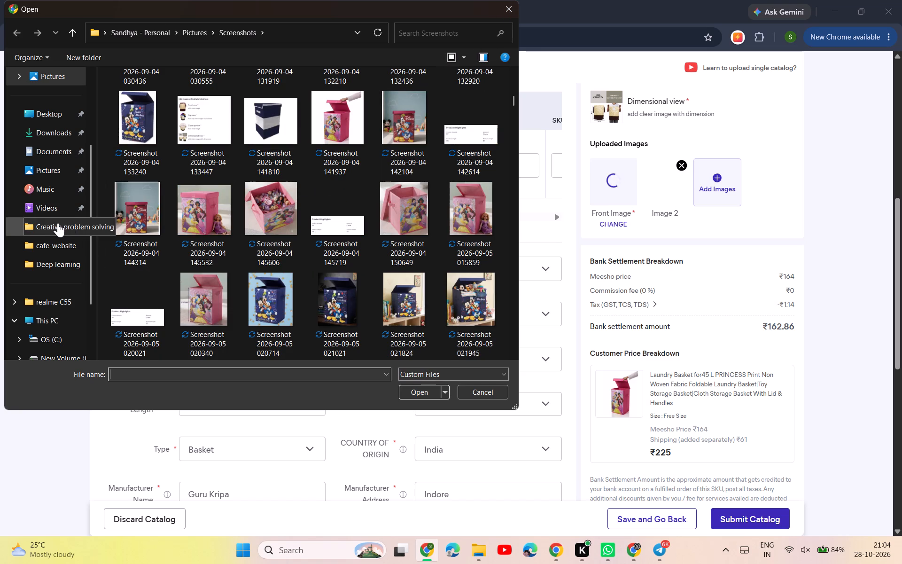
left_click(54, 131)
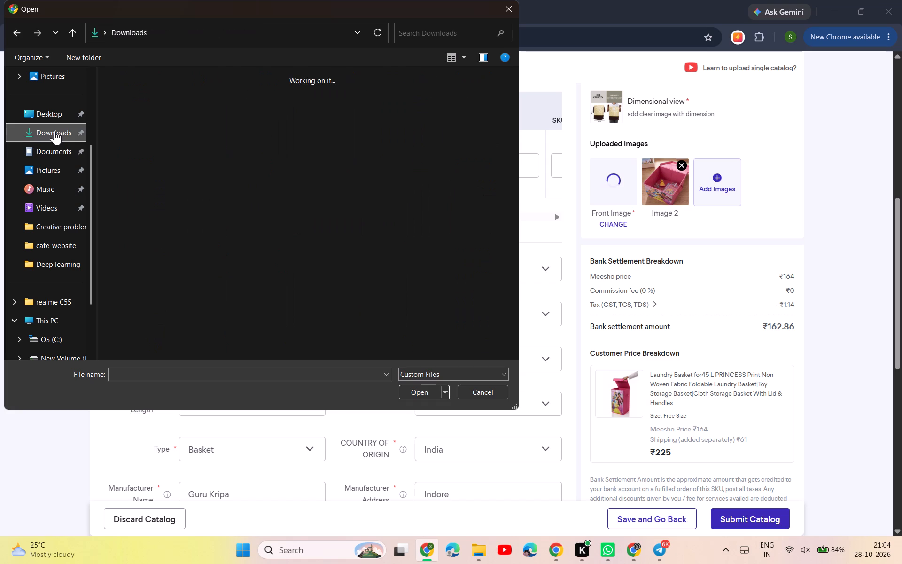
left_click(54, 145)
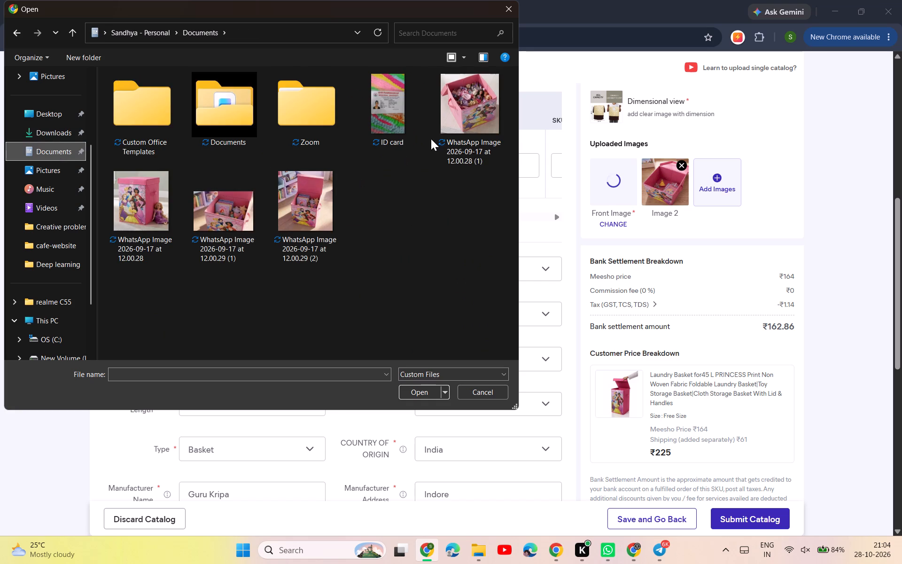
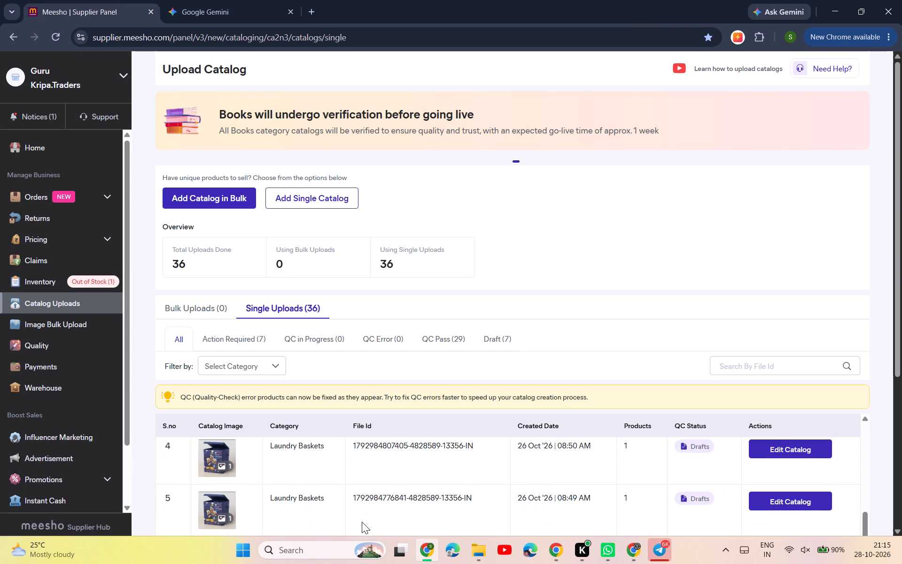
scroll(362, 522, "up", 2)
scroll(513, 266, "down", 3)
scroll(381, 343, "down", 1)
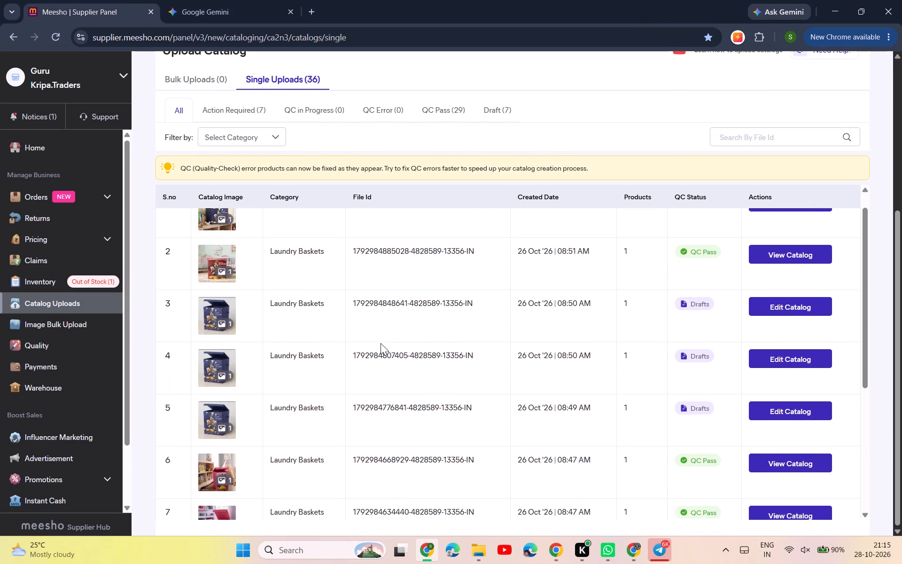
scroll(381, 343, "down", 3)
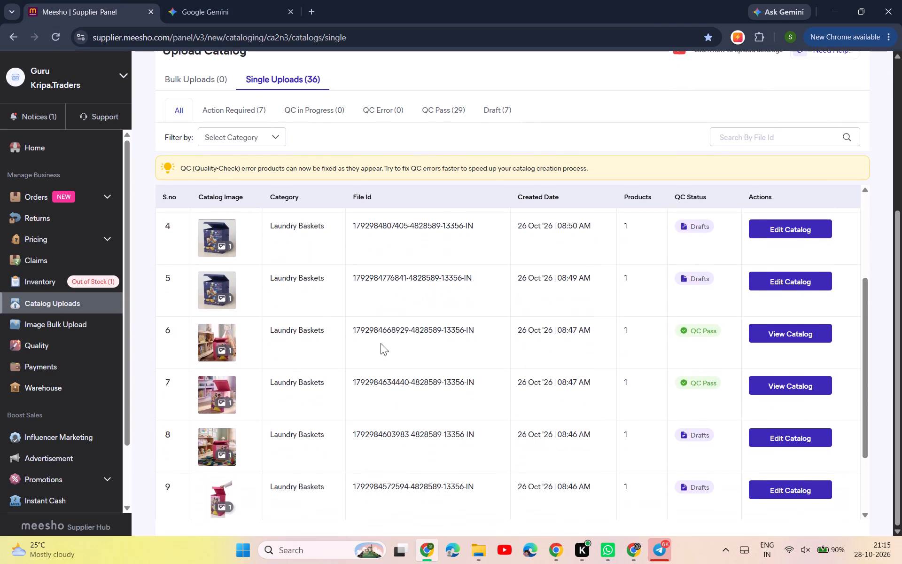
scroll(381, 343, "down", 1)
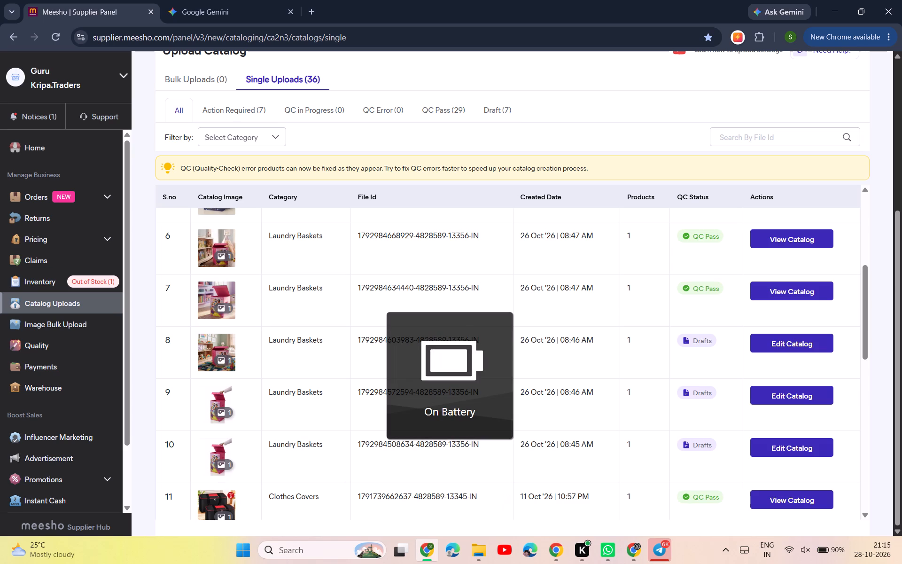
Launch another Chrome window and choose the quiet_girl profile.
left_click(312, 554)
type("chrome")
key("Return")
left_click(597, 250)
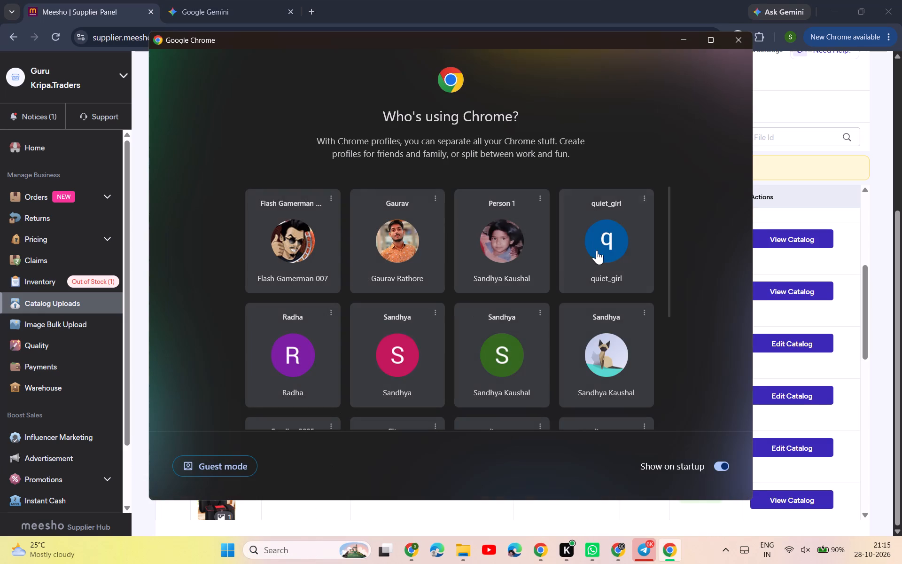
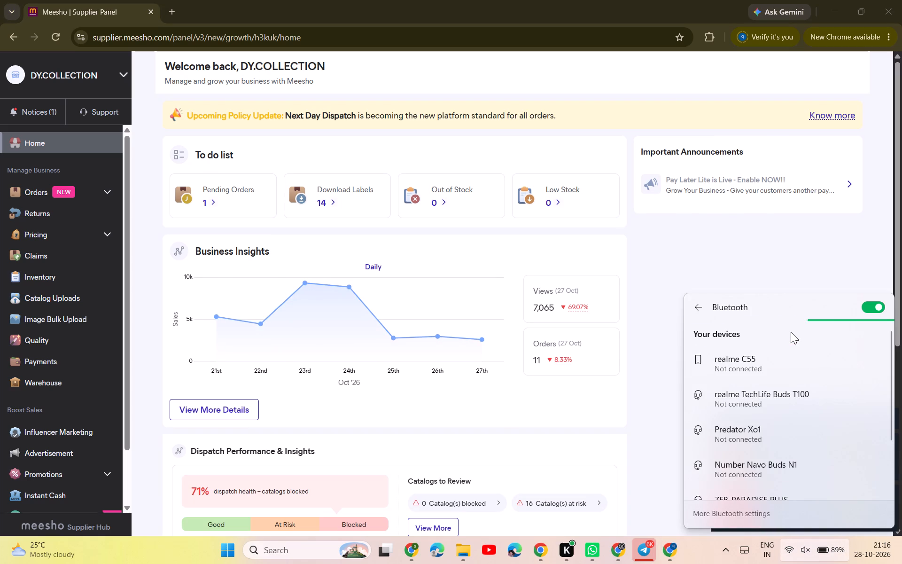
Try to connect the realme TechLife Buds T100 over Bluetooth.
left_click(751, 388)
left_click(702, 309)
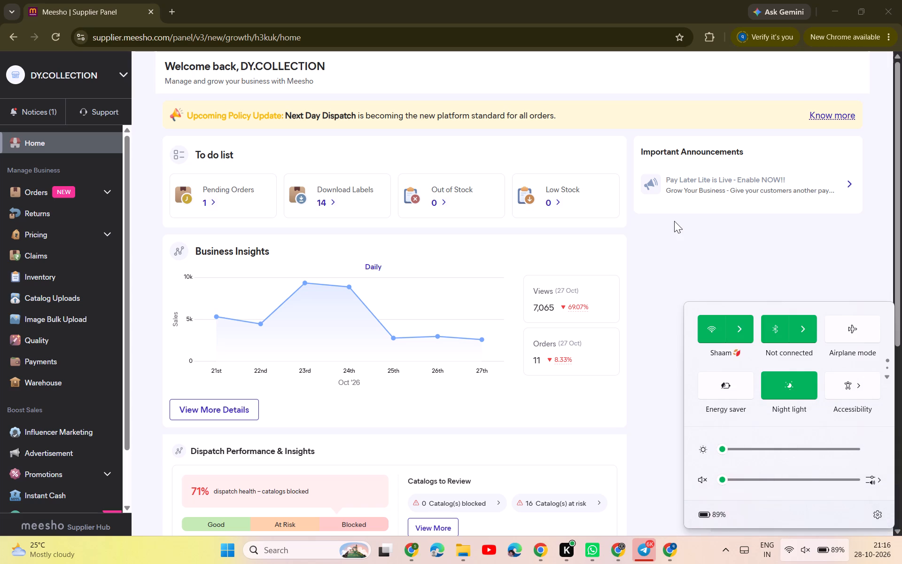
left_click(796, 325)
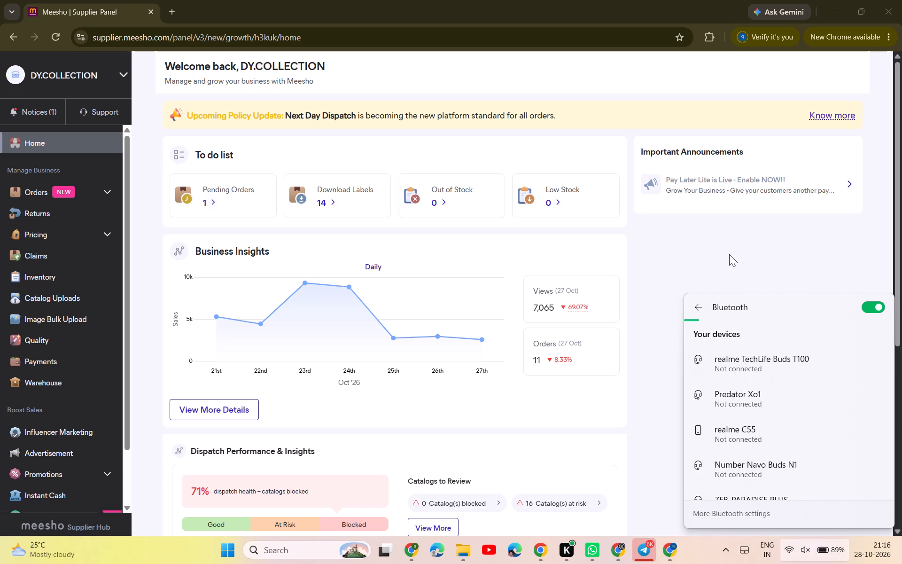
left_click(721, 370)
Connect the ZEB-PARADISE PLUS audio device over Bluetooth and return to the Meesho Supplier Panel.
scroll(739, 420, "down", 1)
left_click(753, 433)
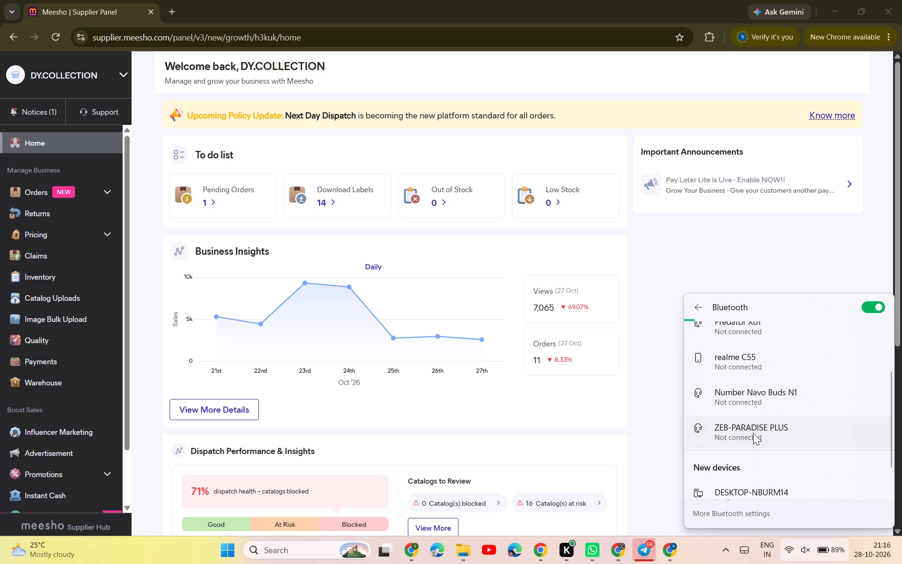
left_click(700, 303)
left_click(792, 336)
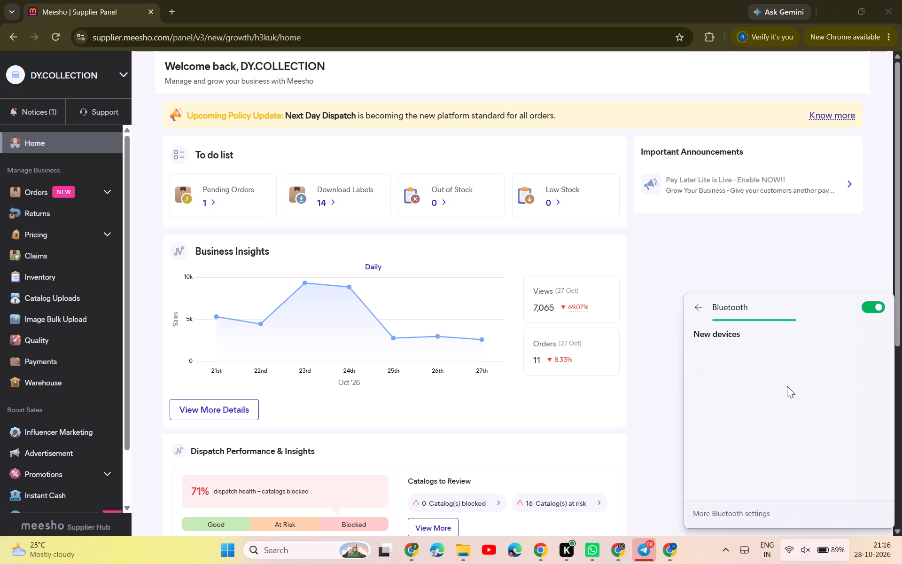
scroll(787, 386, "down", 2)
scroll(787, 386, "up", 1)
left_click(743, 362)
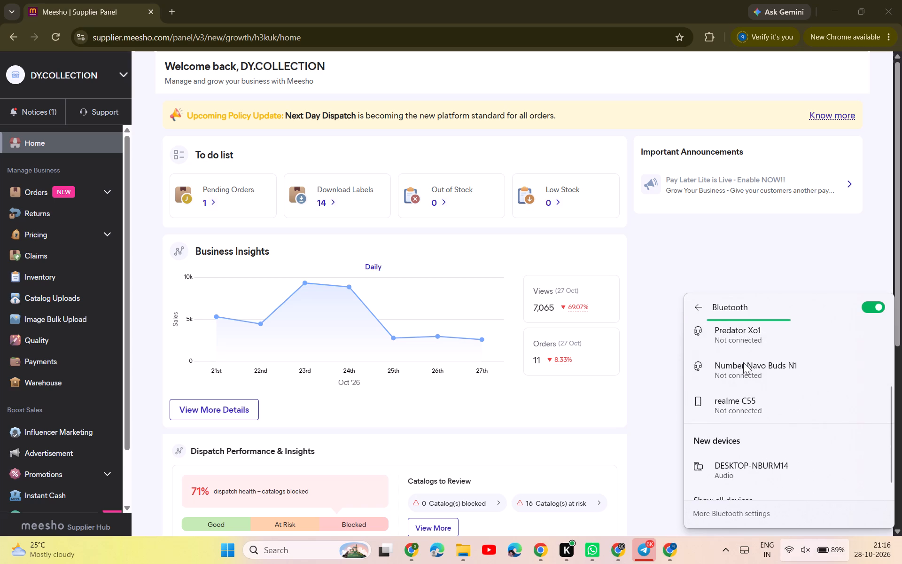
left_click(703, 306)
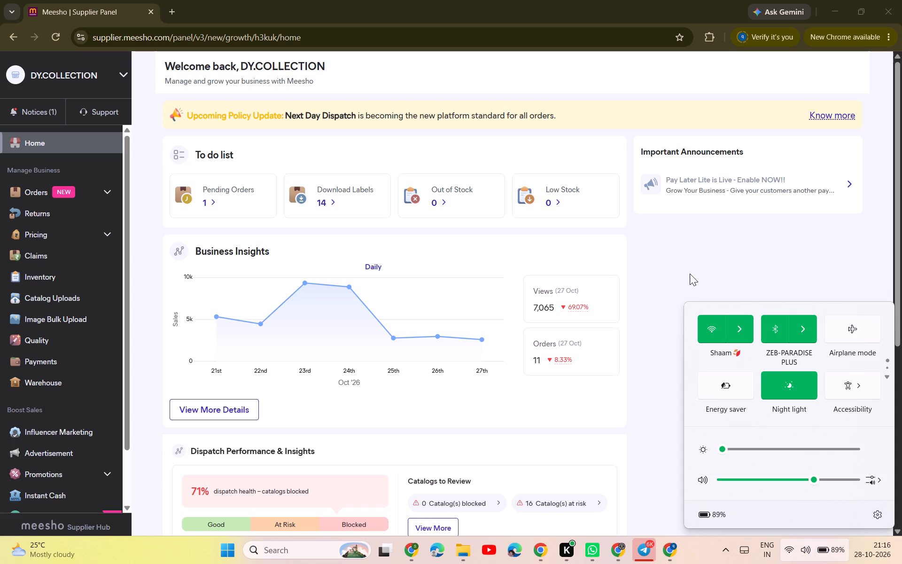
left_click(690, 274)
Look through the DY.COLLECTION store's pending, ready-to-ship and shipped orders, examining the products, SKU IDs and dispatch dates.
left_click(56, 188)
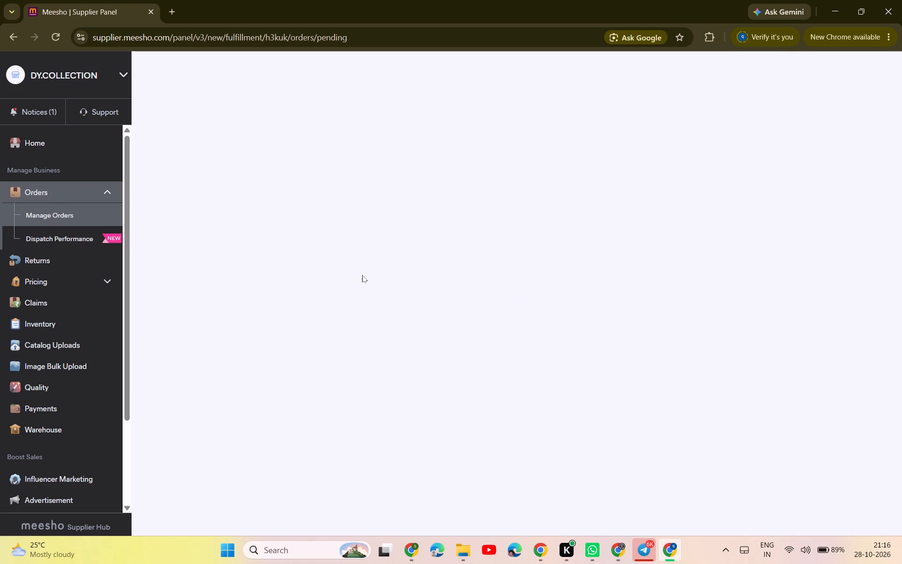
scroll(492, 362, "down", 3)
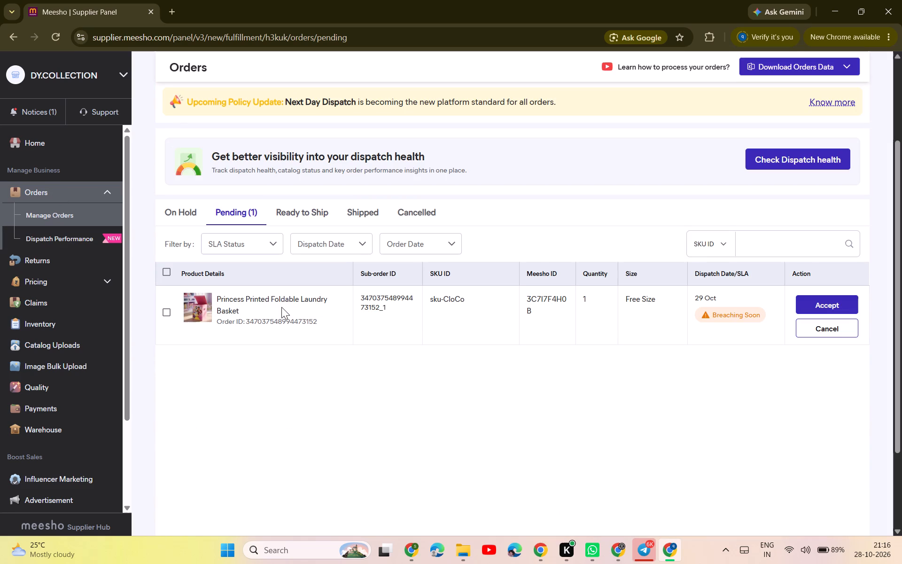
left_click(297, 212)
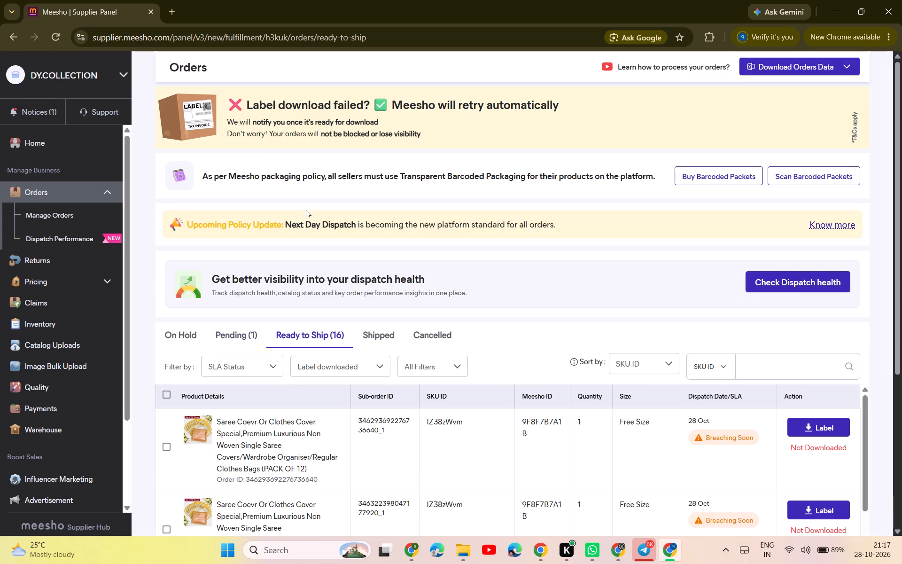
scroll(640, 245, "down", 2)
scroll(567, 215, "down", 1)
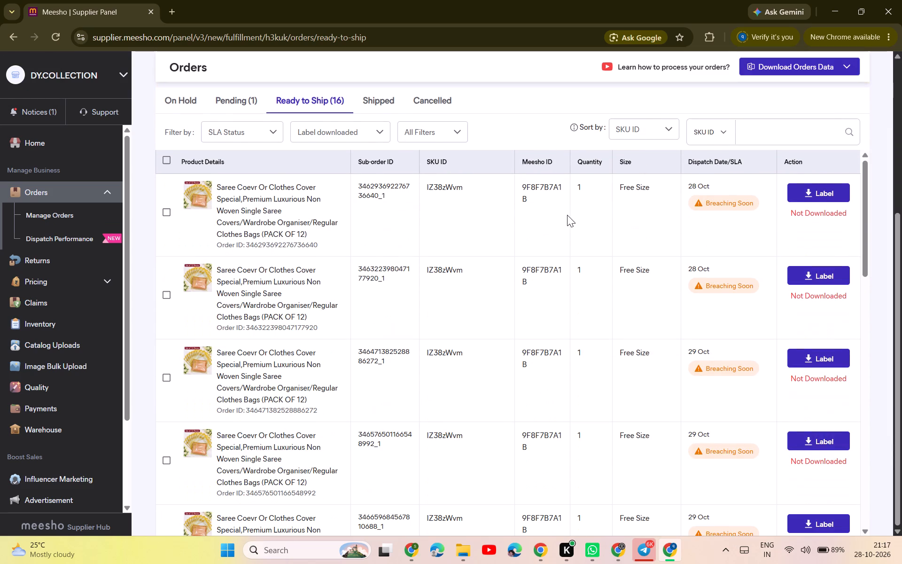
scroll(567, 215, "down", 2)
scroll(476, 305, "down", 5)
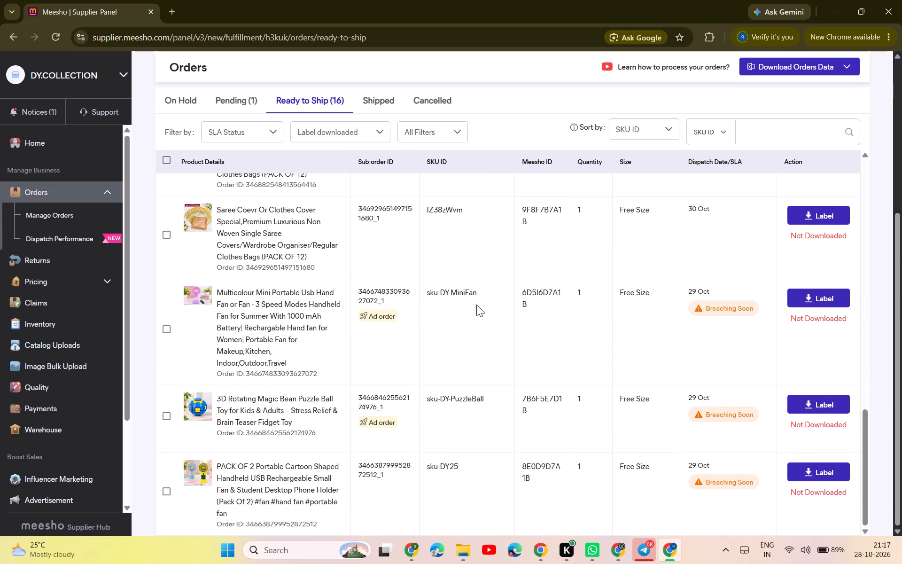
scroll(476, 305, "right", 1)
scroll(476, 305, "up", 1)
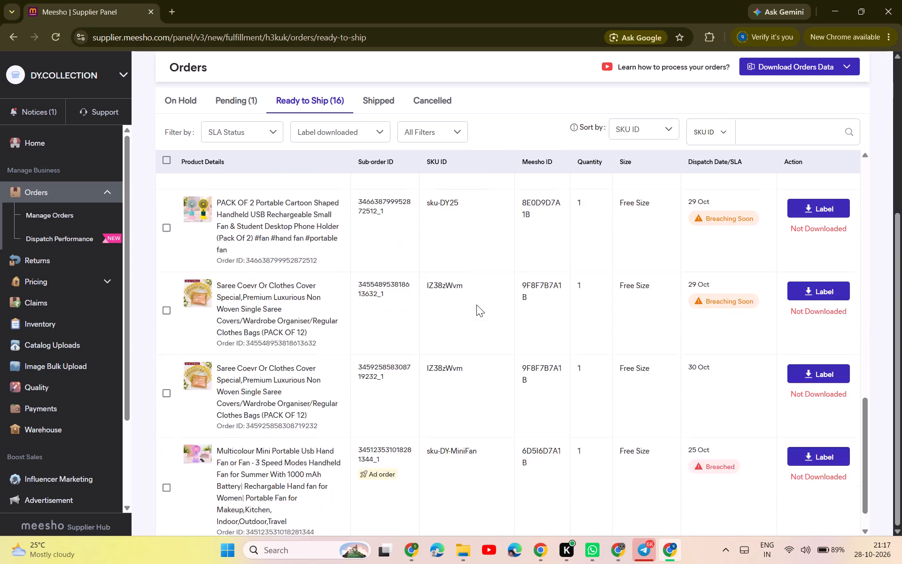
scroll(476, 305, "up", 11)
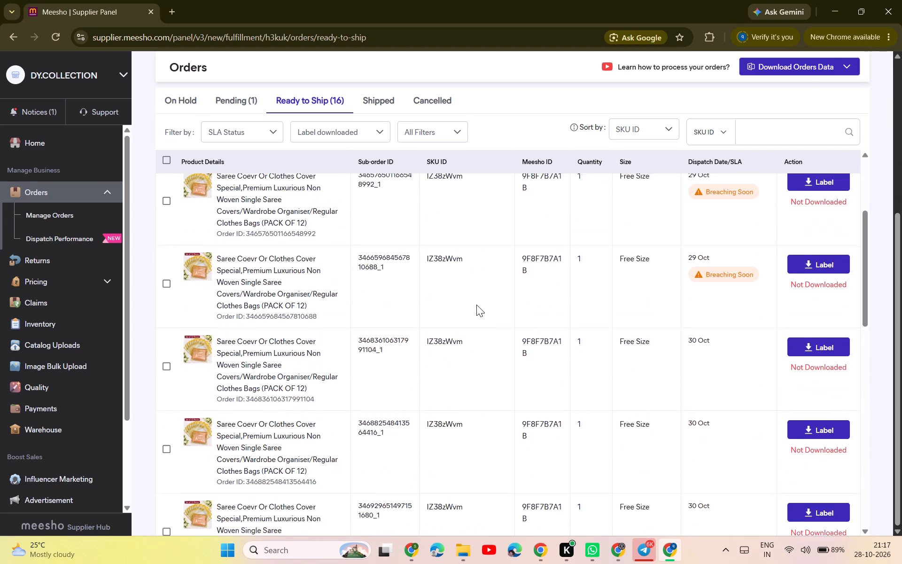
scroll(476, 305, "up", 2)
scroll(401, 282, "up", 3)
left_click(376, 337)
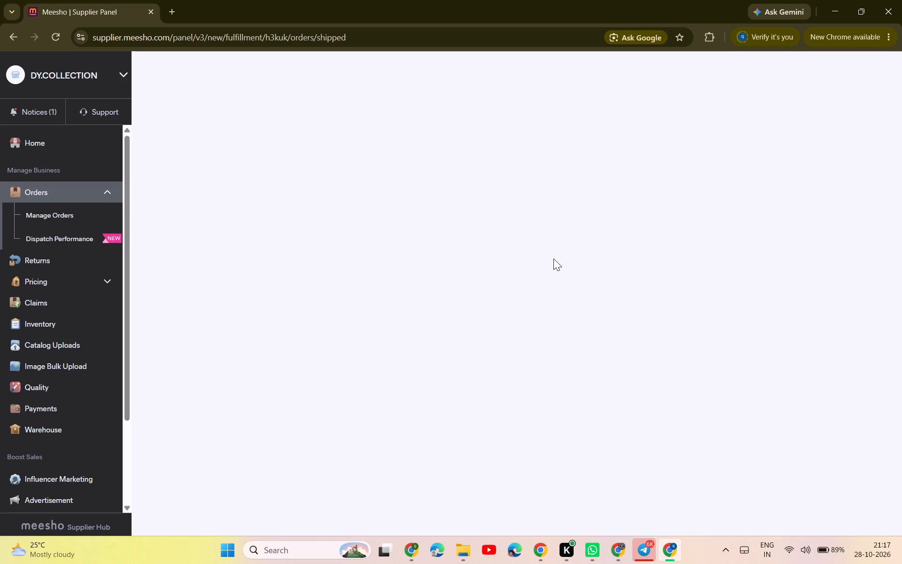
scroll(553, 258, "down", 2)
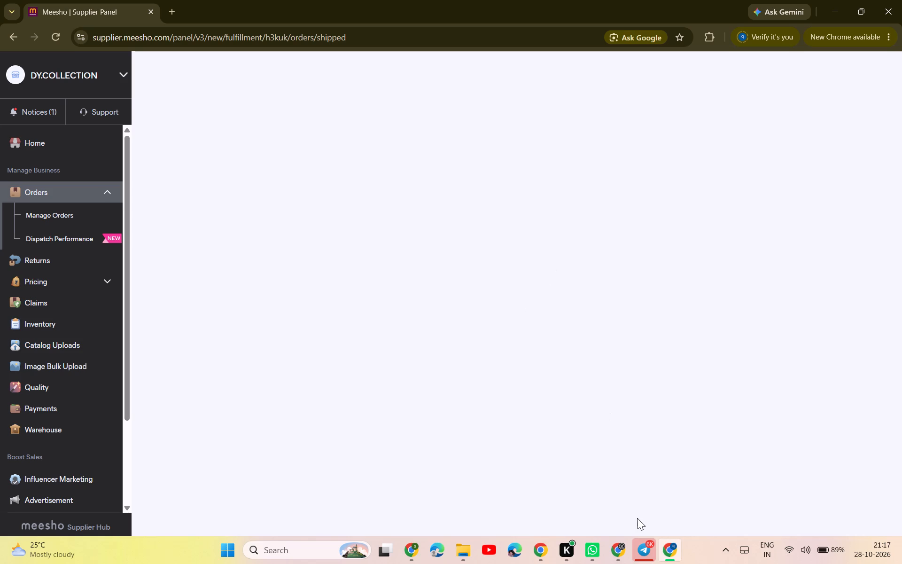
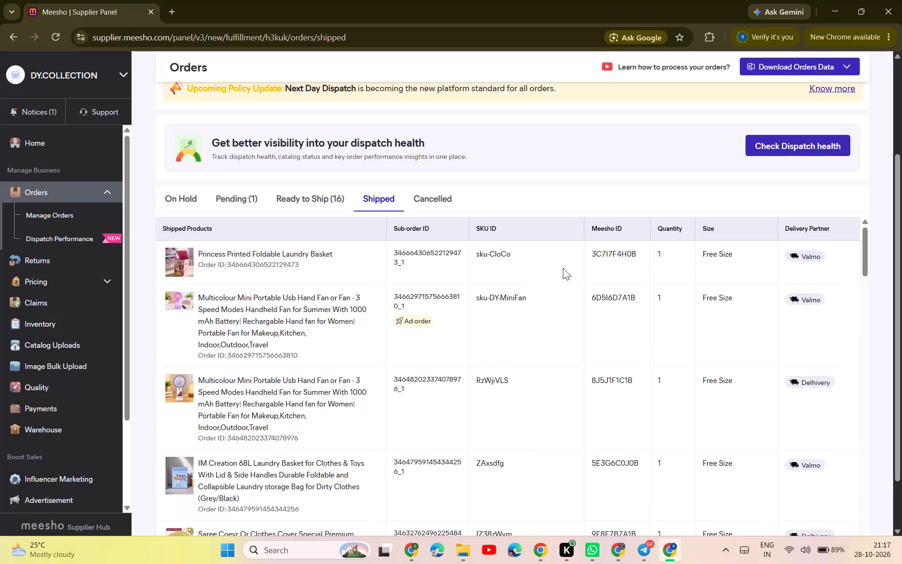
Look through the shipped orders and examine the enlarged product image of the 70L Blue Printed Foldable Laundry Basket, SKU BLUE MICKEY MOUSE.
scroll(563, 268, "down", 6)
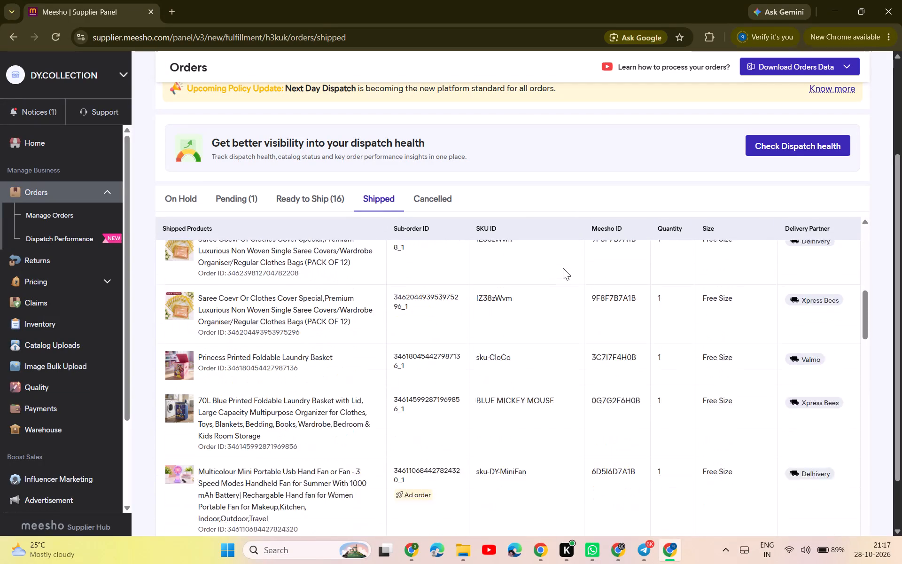
scroll(563, 268, "down", 2)
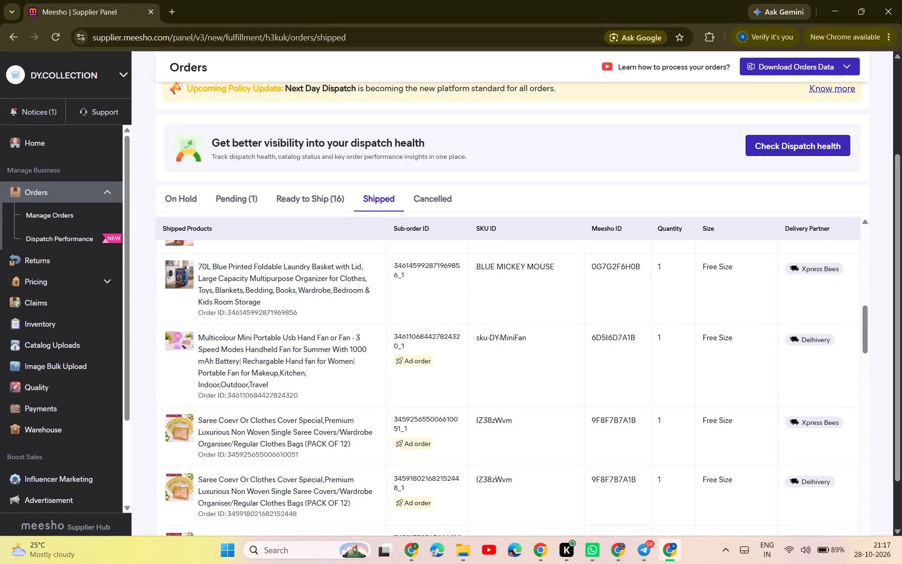
left_click(179, 271)
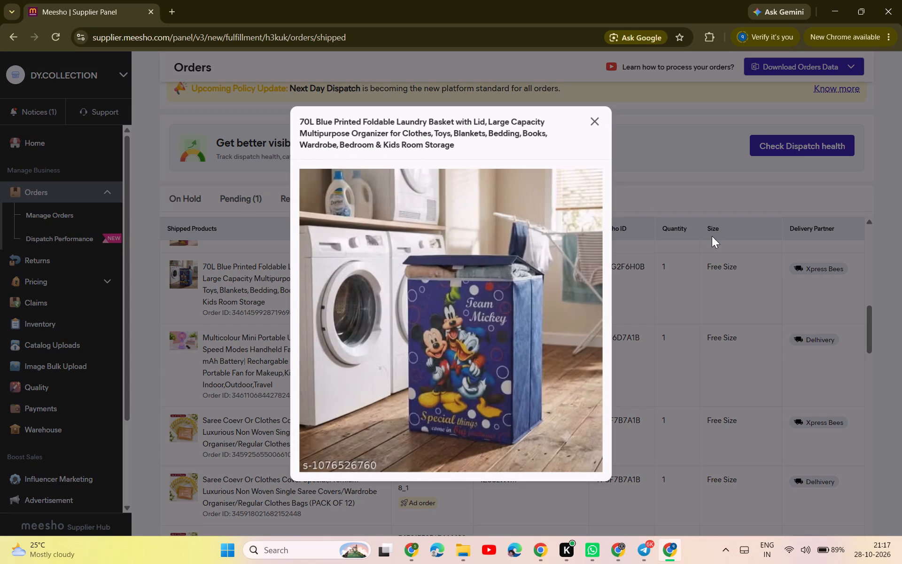
left_click(712, 236)
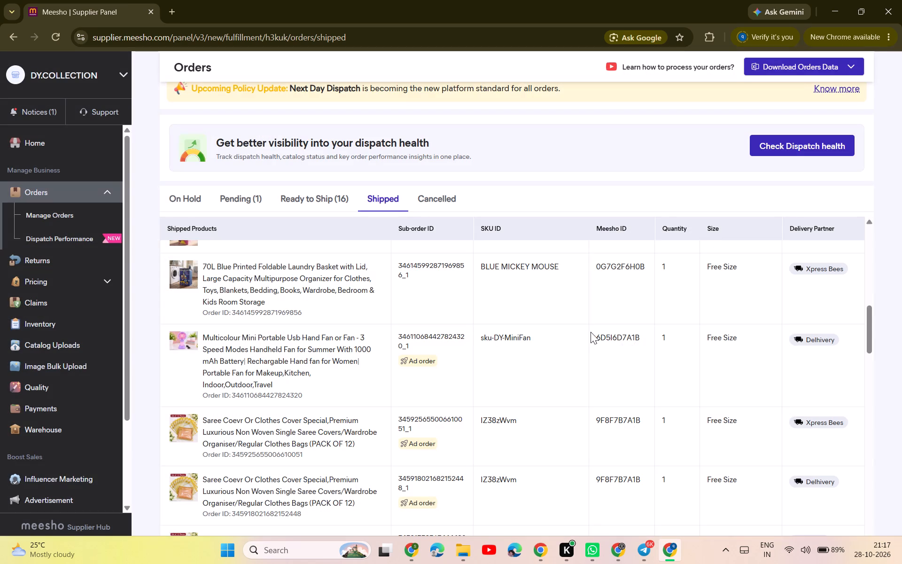
Review the remaining shipped orders down to the end of the list, examining the products, SKU IDs and delivery partners.
scroll(591, 332, "down", 5)
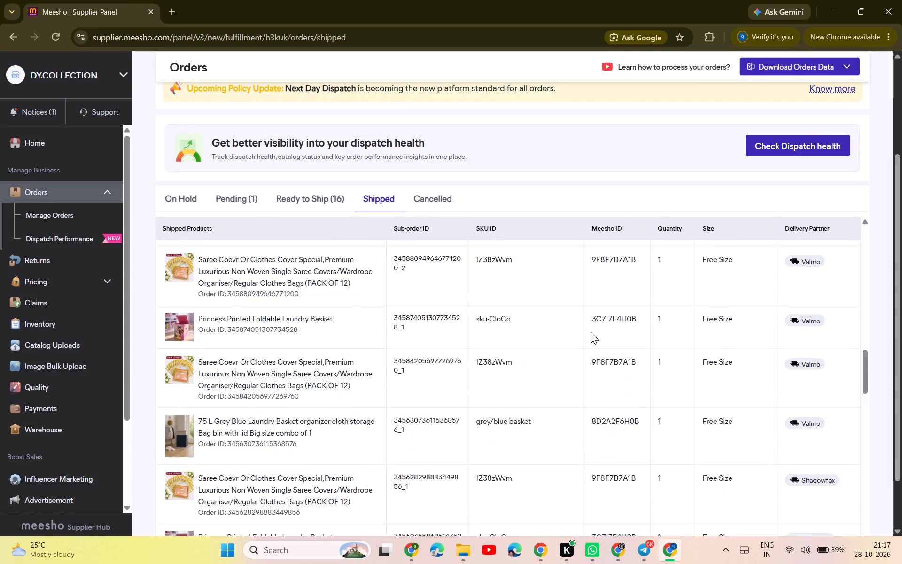
scroll(591, 332, "down", 3)
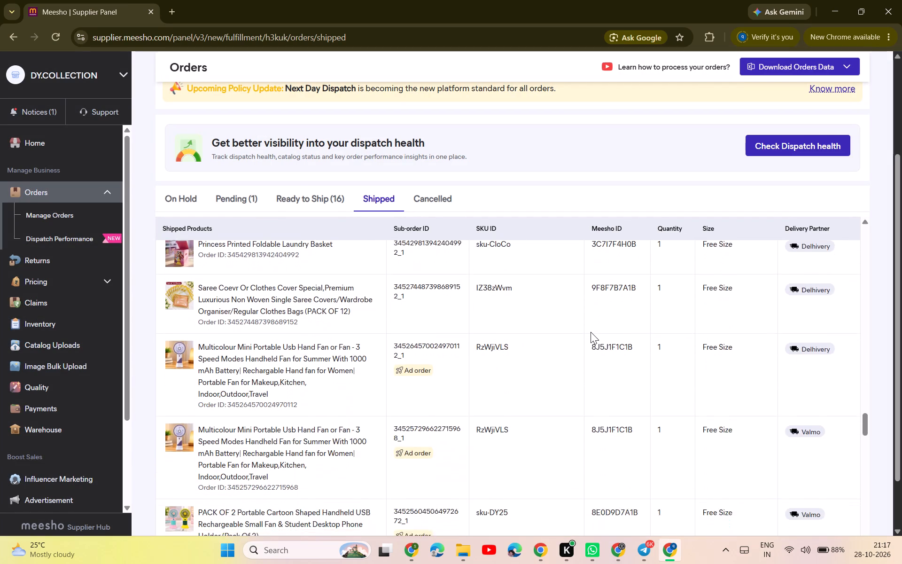
scroll(591, 332, "down", 9)
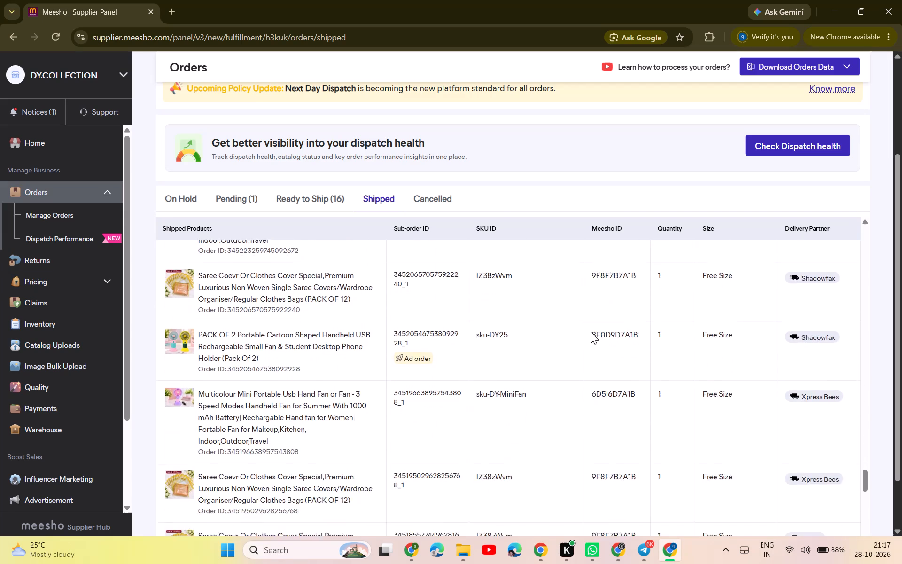
scroll(591, 332, "down", 16)
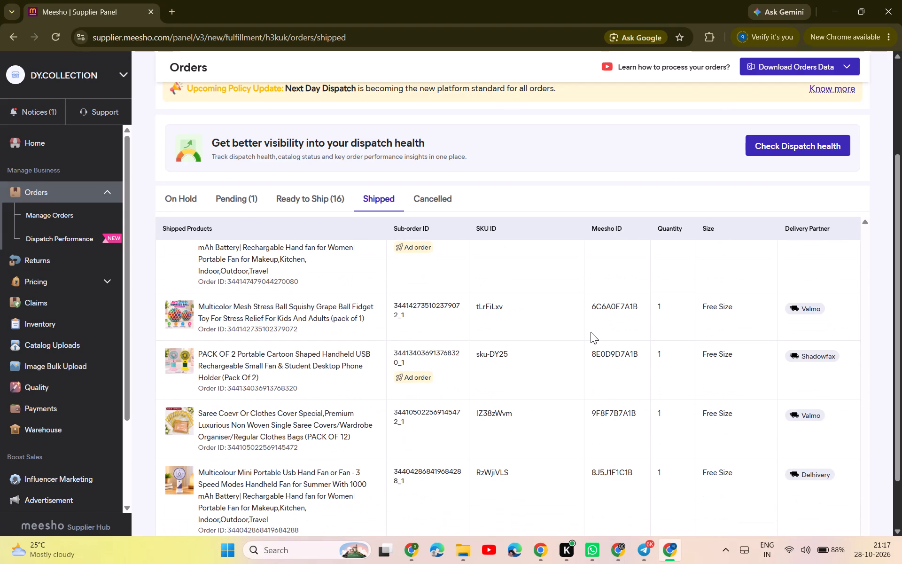
scroll(566, 324, "down", 13)
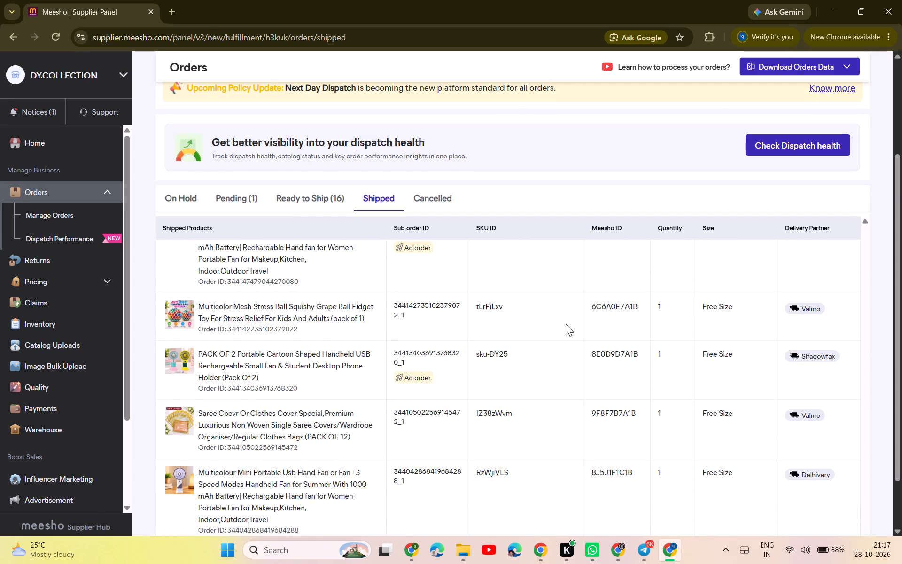